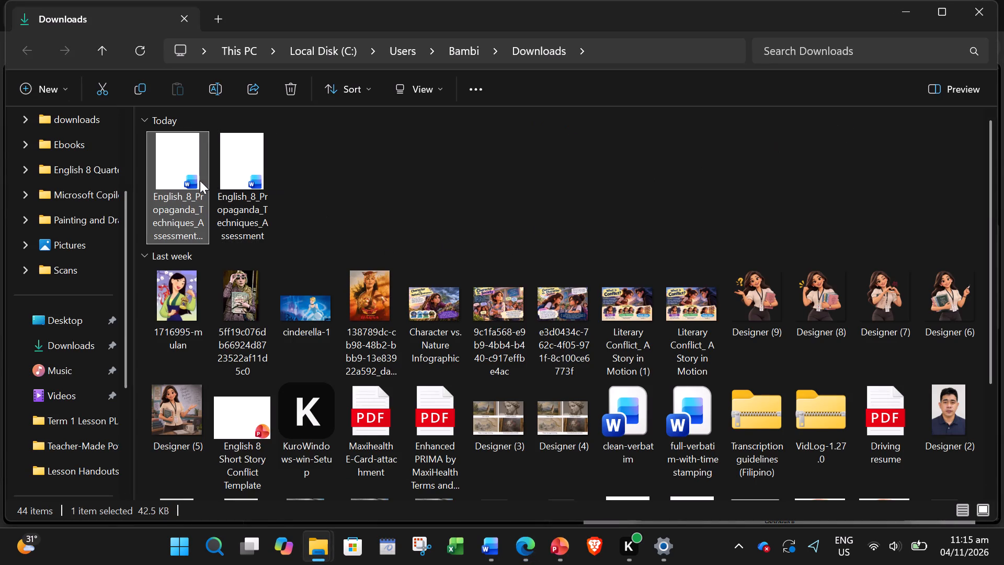
pyautogui.doubleClick(190, 181)
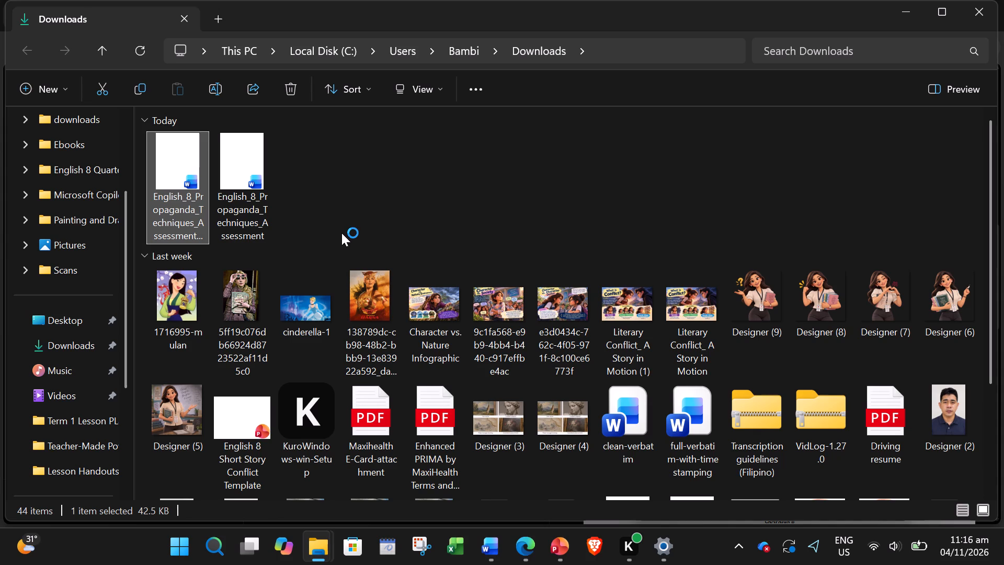
# Switch to PowerPoint and bring up the Persuasive Techniques presentation that features the teacher illustrations.
pyautogui.click(560, 544)
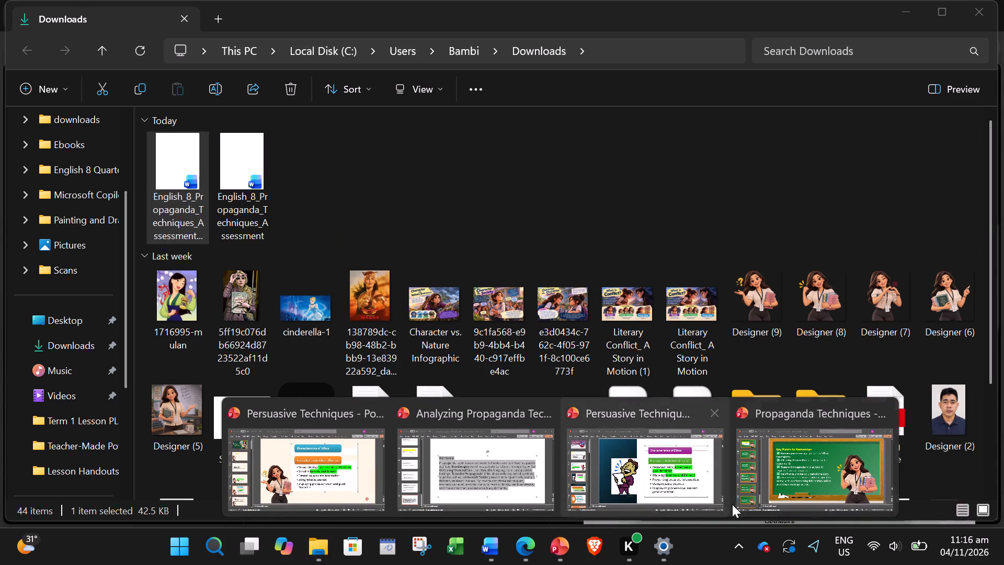
pyautogui.click(708, 476)
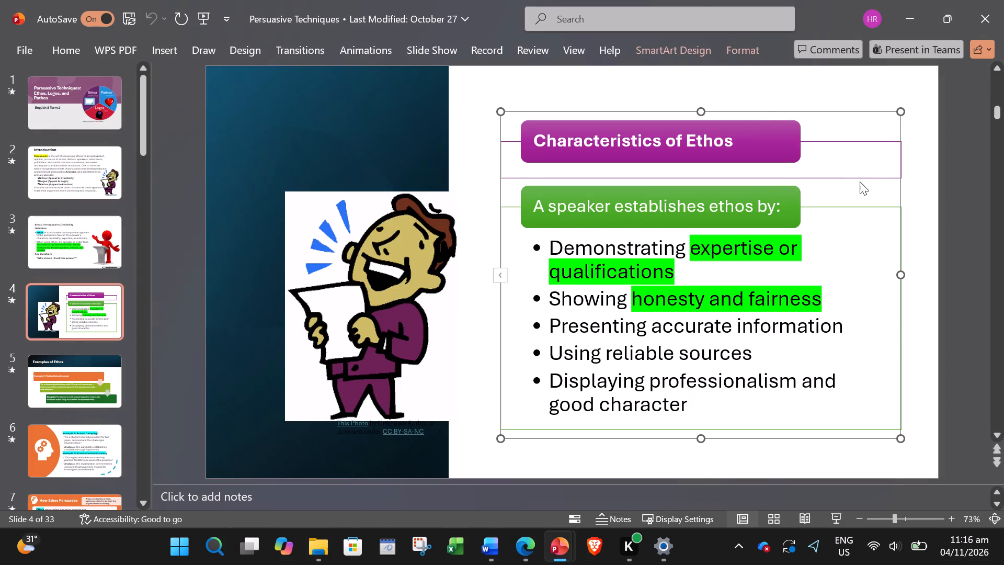
pyautogui.click(860, 182)
pyautogui.click(551, 551)
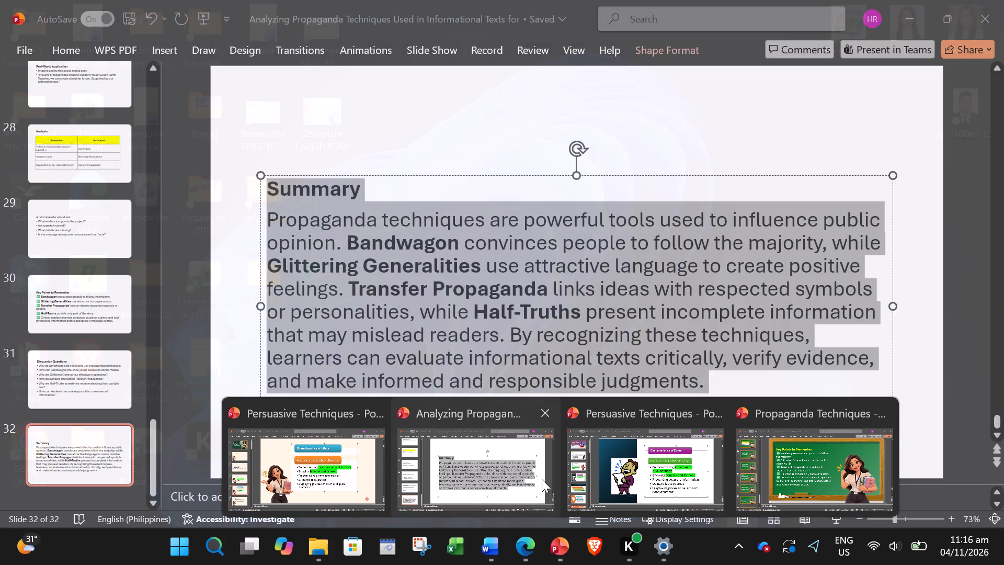
pyautogui.click(349, 448)
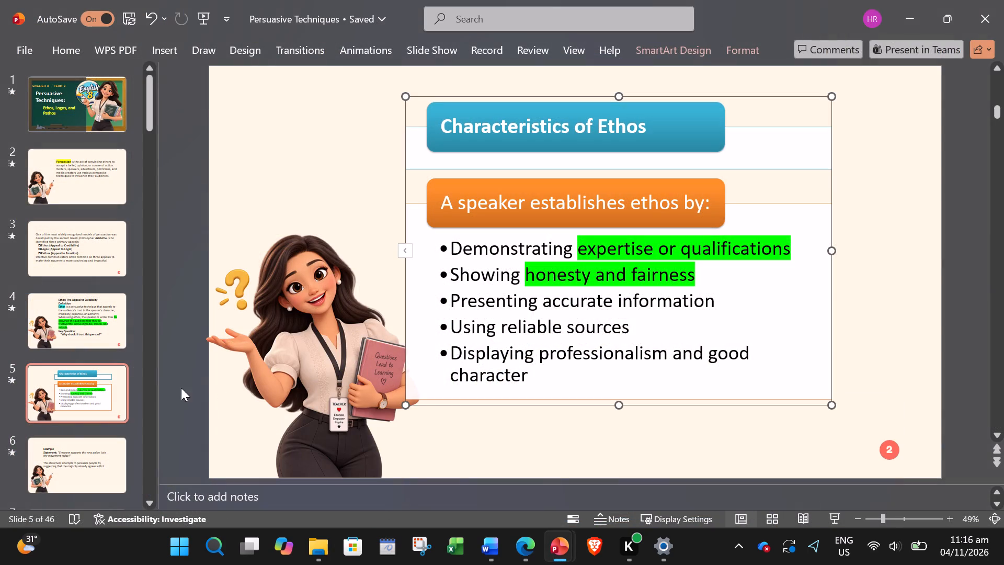
# Delete the "Example Statement" text box from slide 6, keeping the teacher picture.
pyautogui.click(75, 391)
pyautogui.click(74, 443)
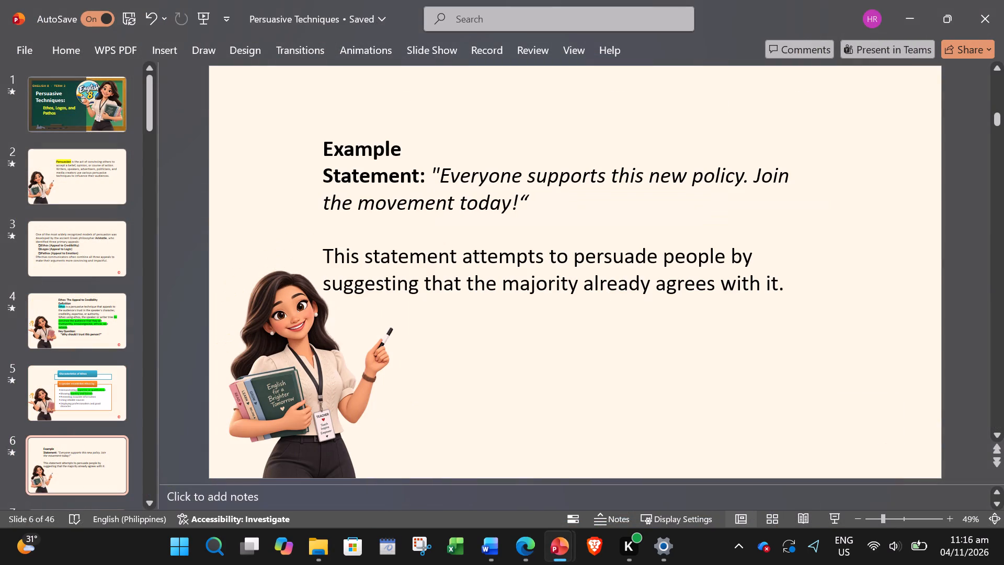
pyautogui.click(452, 293)
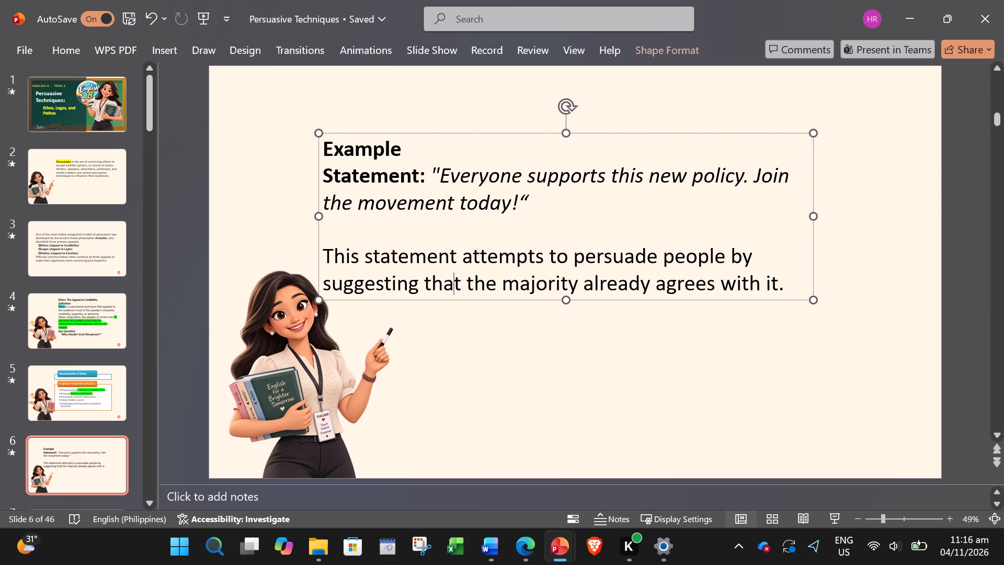
pyautogui.click(485, 133)
pyautogui.press('BackSpace')
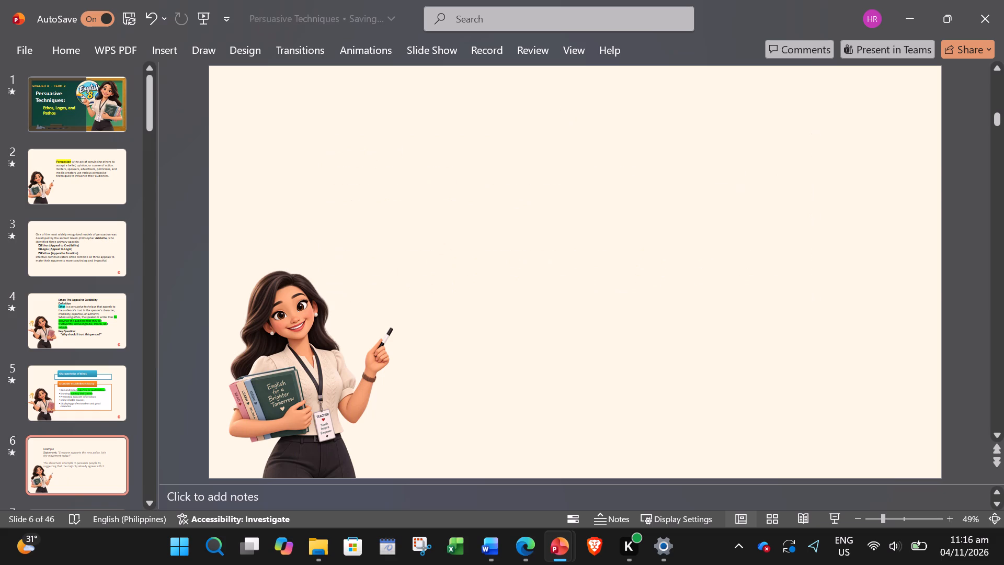
# Delete the "Why Analyze Propaganda?" text box from slide 7, keeping the chalkboard background.
pyautogui.scroll(-1, 133, 377)
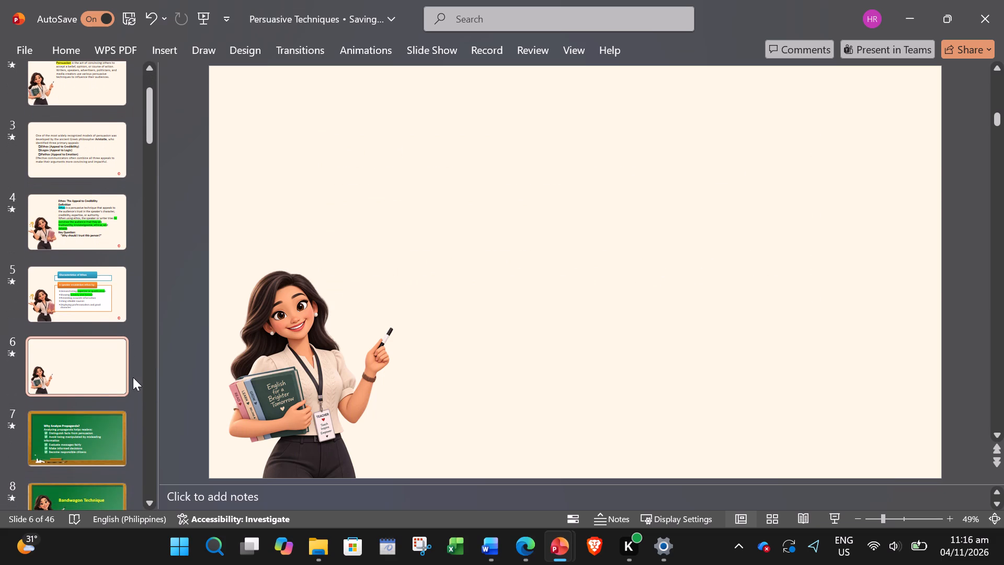
pyautogui.click(97, 429)
pyautogui.click(443, 223)
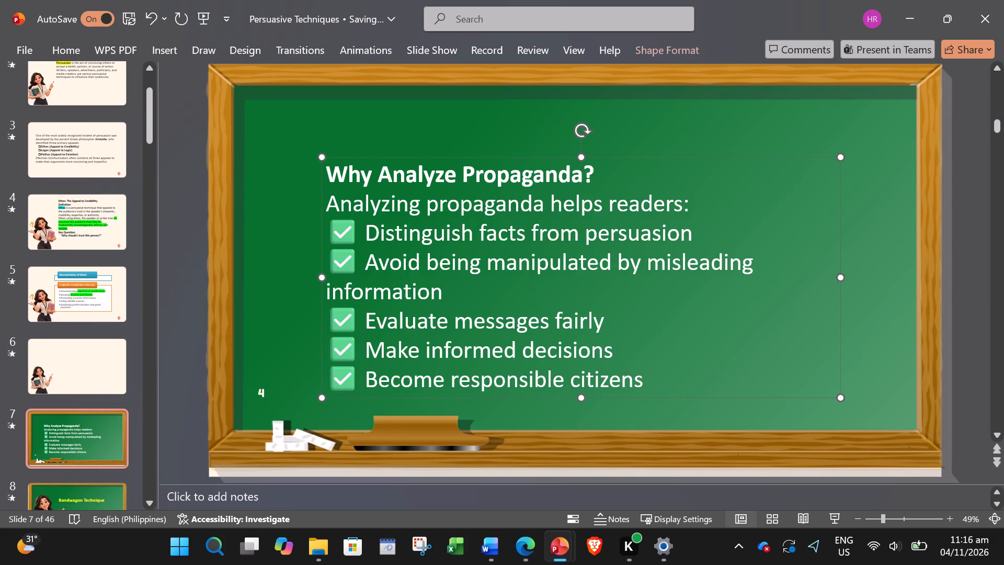
pyautogui.click(449, 155)
pyautogui.press('BackSpace')
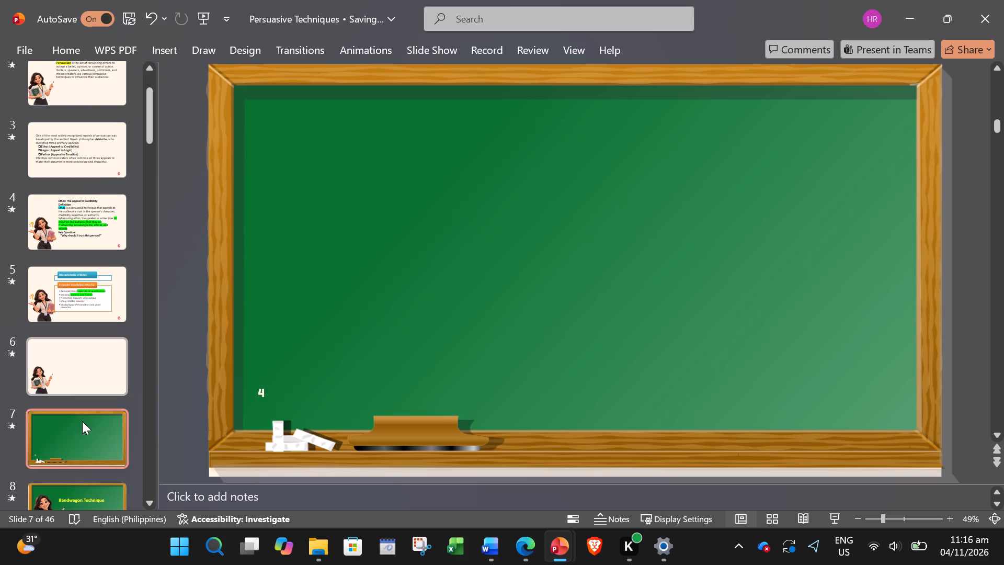
# Delete the "Bandwagon Technique" title text box from slide 8.
pyautogui.scroll(-1, 49, 447)
pyautogui.click(86, 353)
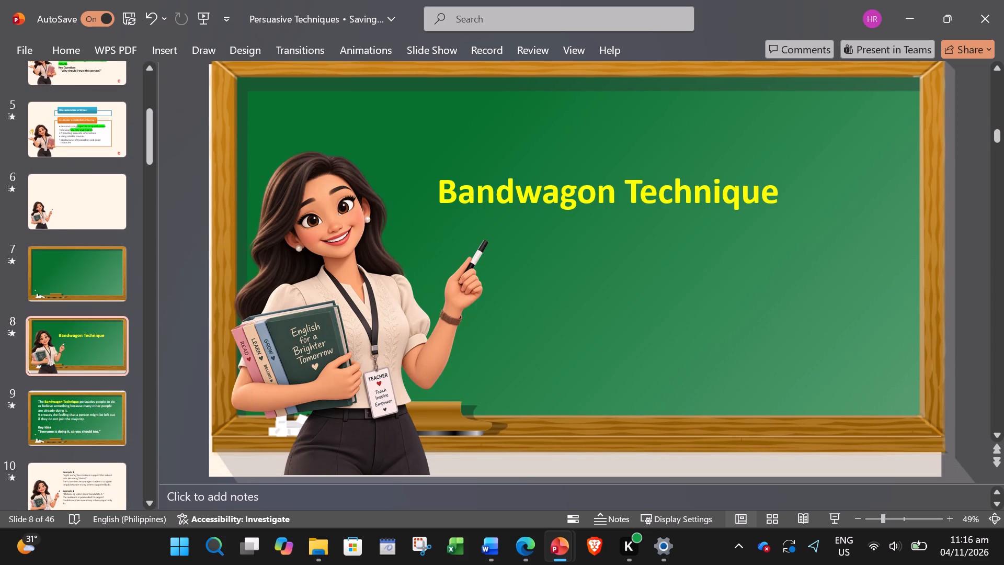
pyautogui.click(542, 208)
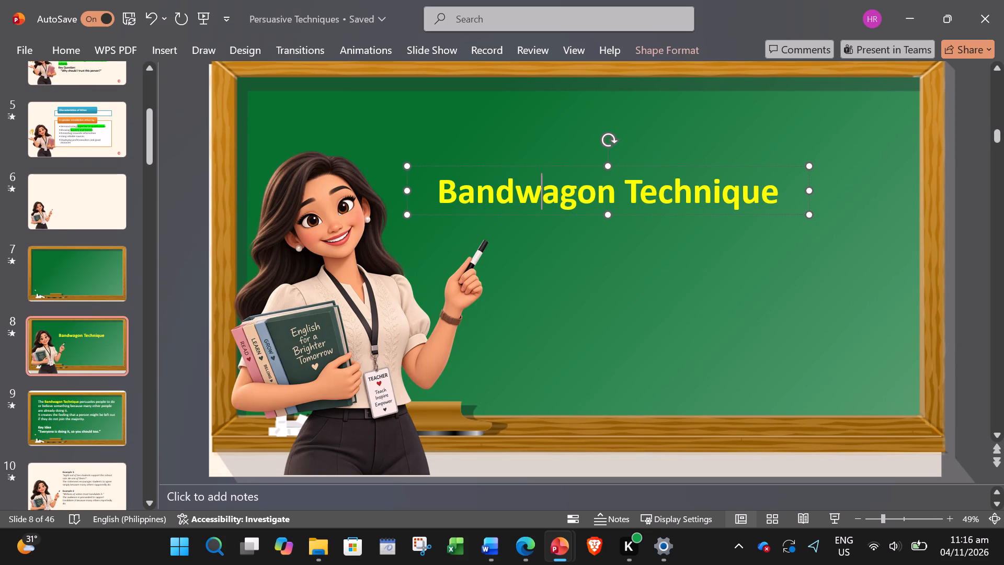
pyautogui.click(553, 167)
pyautogui.press('BackSpace')
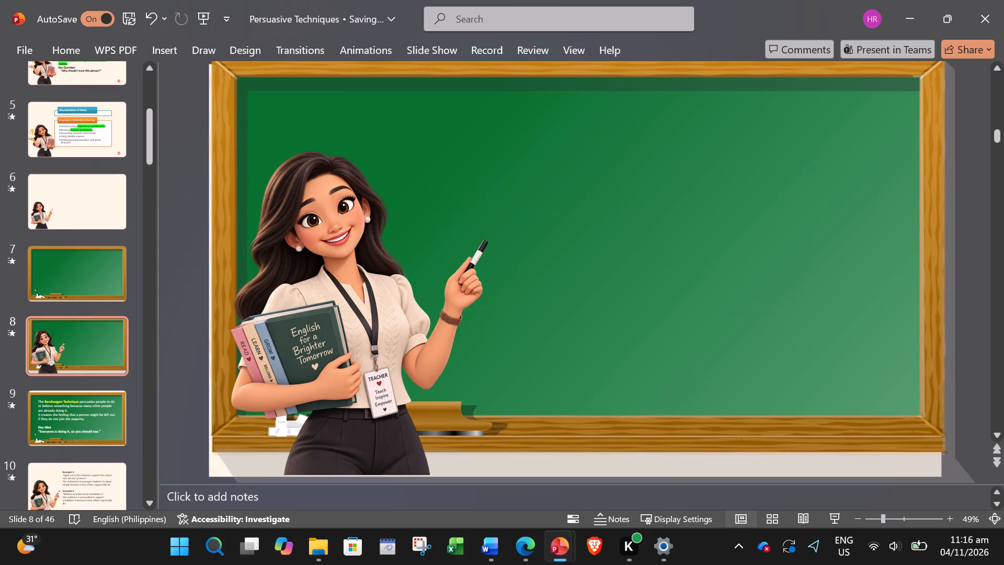
# Move the chalkboard picture on slide 9 up slightly to meet the slide's top edge.
pyautogui.click(79, 424)
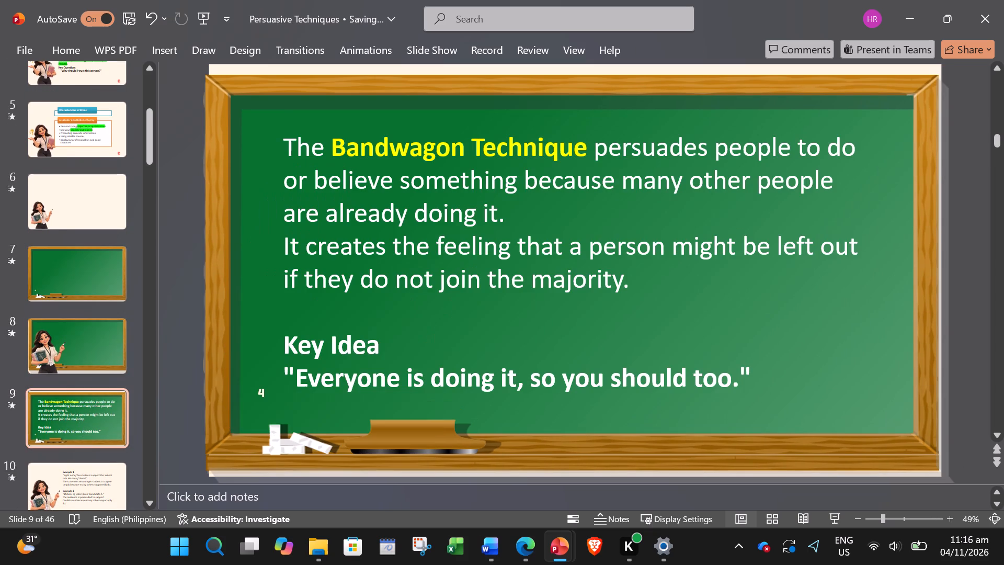
pyautogui.click(637, 155)
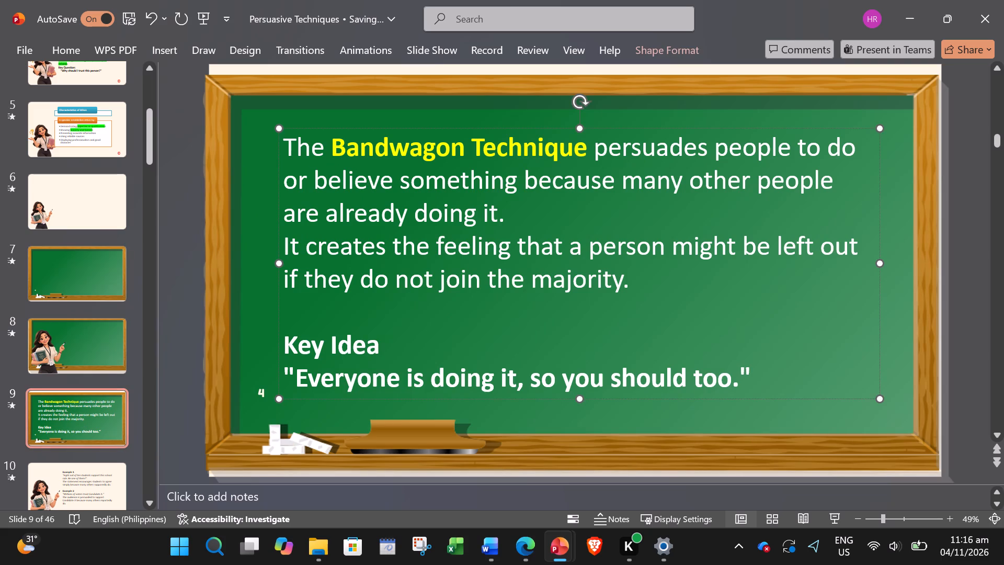
pyautogui.moveTo(675, 76); pyautogui.dragTo(680, 67)
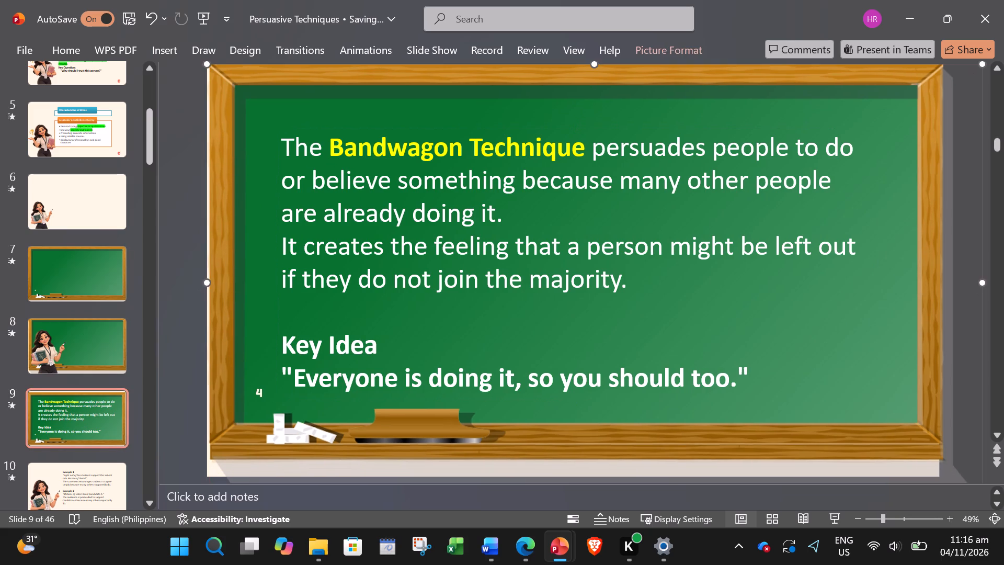
# Delete the text box with the Bandwagon Technique definition and Key Idea from slide 9.
pyautogui.click(633, 175)
pyautogui.click(609, 129)
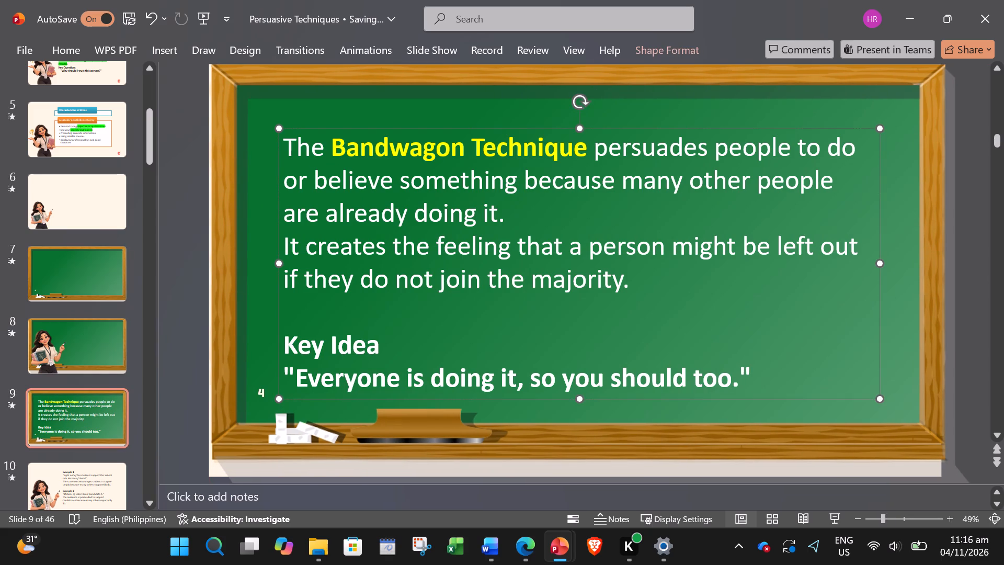
pyautogui.press('BackSpace')
# Delete the text box containing Example 1 and Example 2 from slide 10, keeping the teacher picture.
pyautogui.scroll(-1, 107, 440)
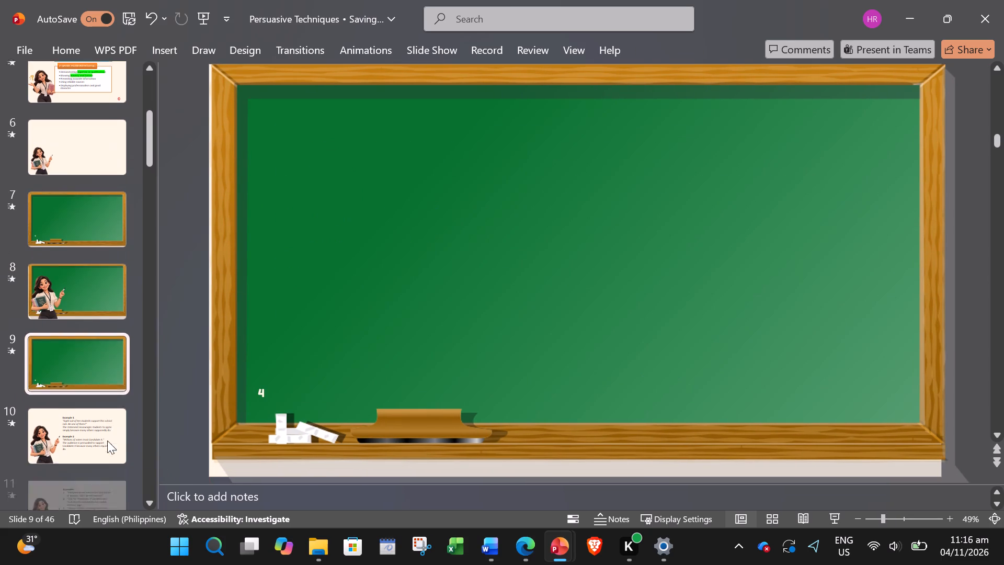
pyautogui.scroll(-1, 107, 440)
pyautogui.click(102, 378)
pyautogui.click(556, 198)
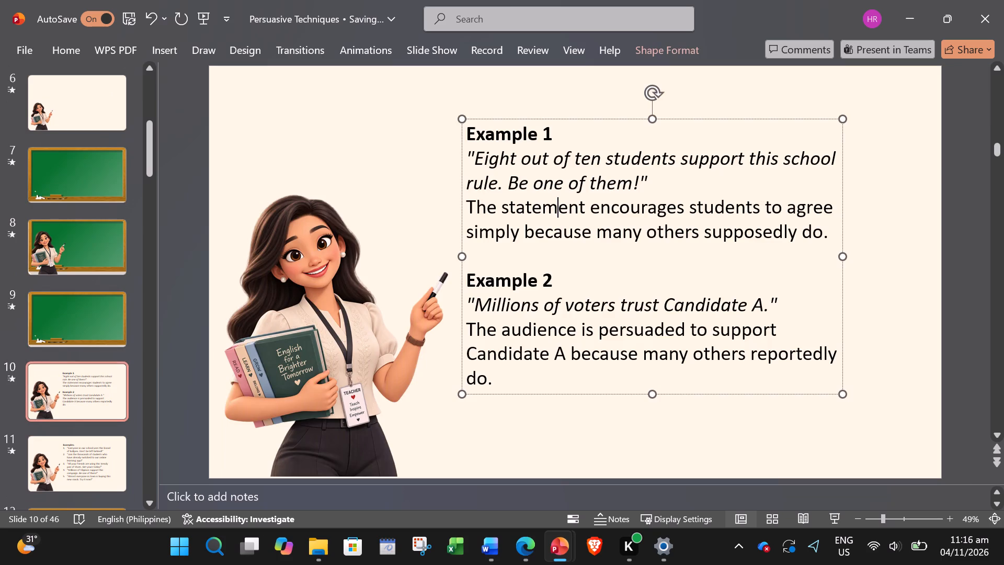
pyautogui.click(529, 118)
pyautogui.press('BackSpace')
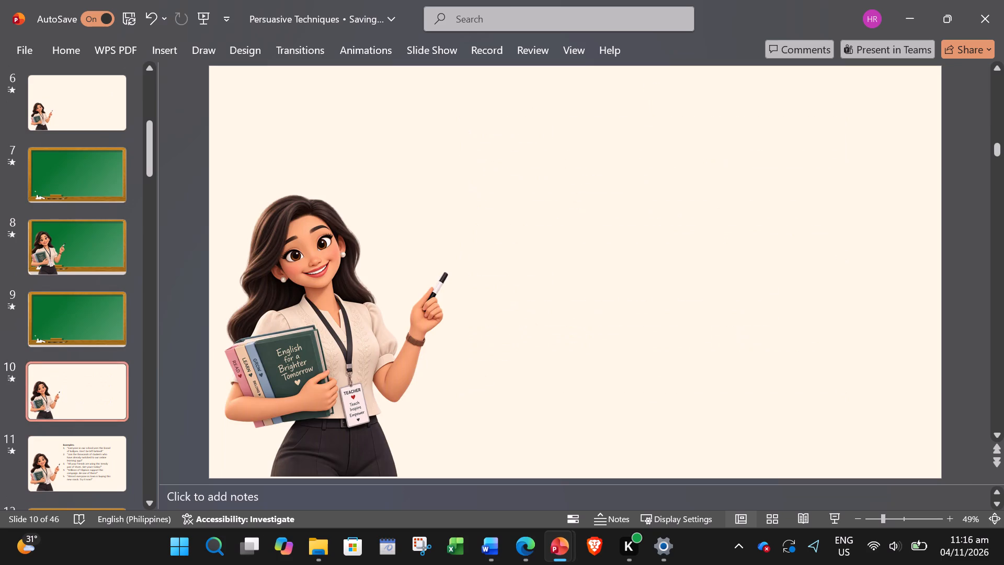
# Delete the text box with the numbered "Examples" list from slide 11.
pyautogui.scroll(-1, 111, 385)
pyautogui.click(111, 385)
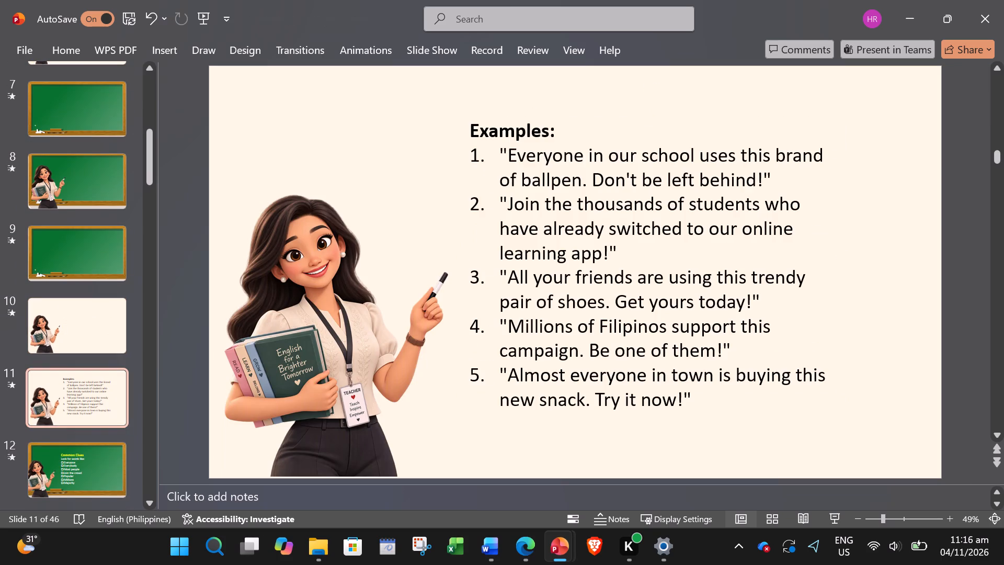
pyautogui.click(580, 248)
pyautogui.click(562, 117)
pyautogui.press('BackSpace')
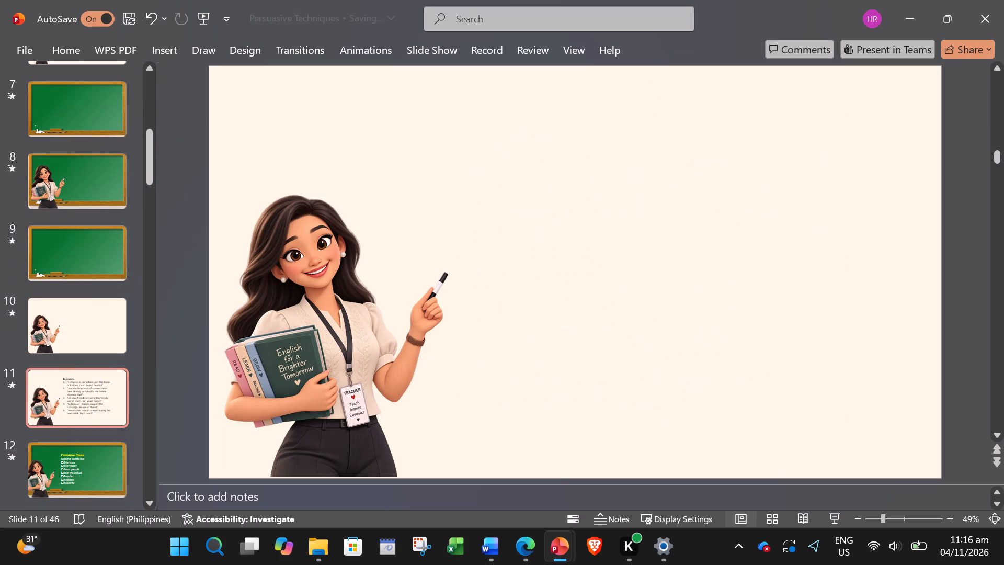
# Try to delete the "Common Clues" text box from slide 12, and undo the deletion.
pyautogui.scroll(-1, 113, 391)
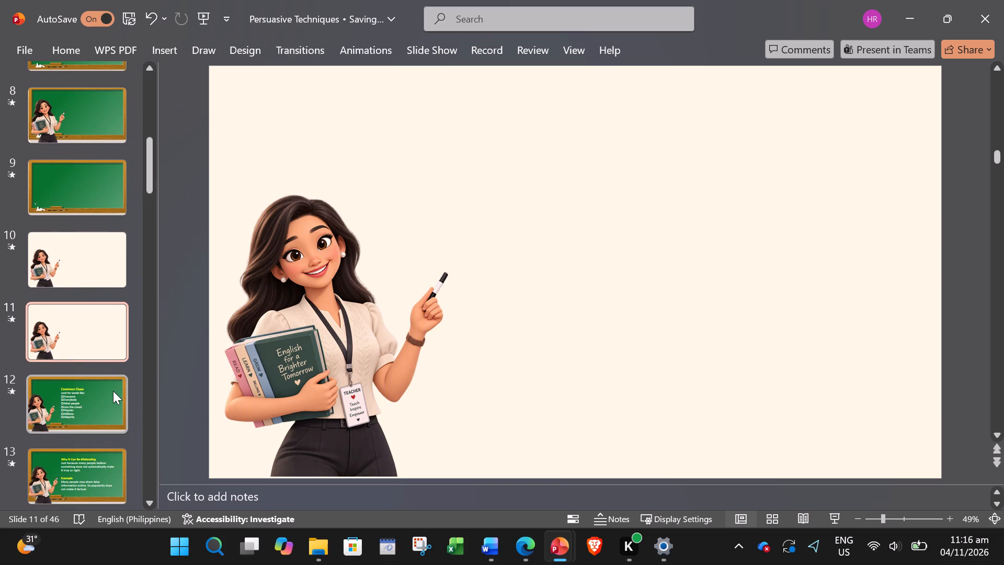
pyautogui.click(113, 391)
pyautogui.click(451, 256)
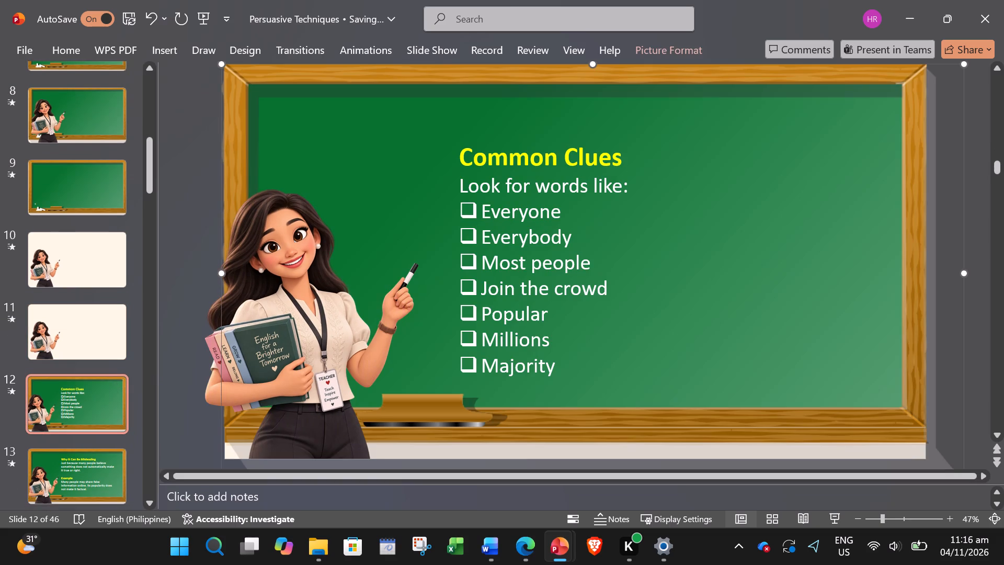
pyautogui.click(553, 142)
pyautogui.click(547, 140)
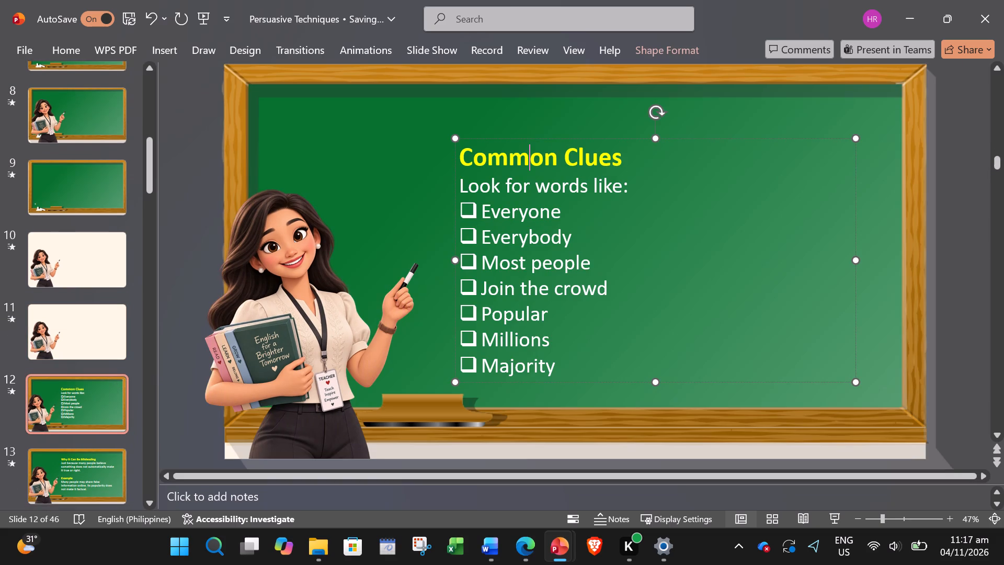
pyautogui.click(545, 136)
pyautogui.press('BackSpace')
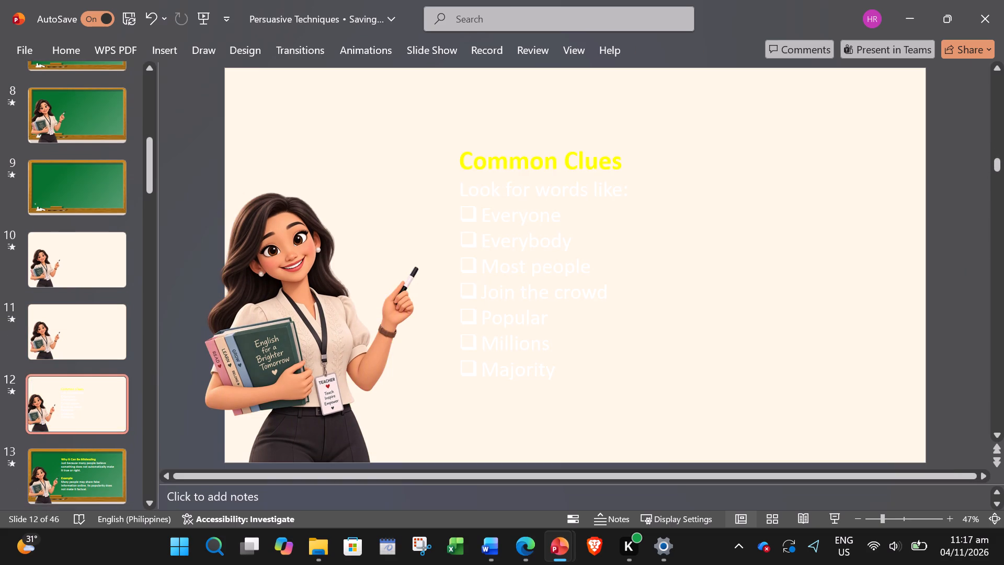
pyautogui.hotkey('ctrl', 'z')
# Delete the "Common Clues" text box from slide 12, keeping the chalkboard and teacher pictures.
pyautogui.rightClick(577, 191)
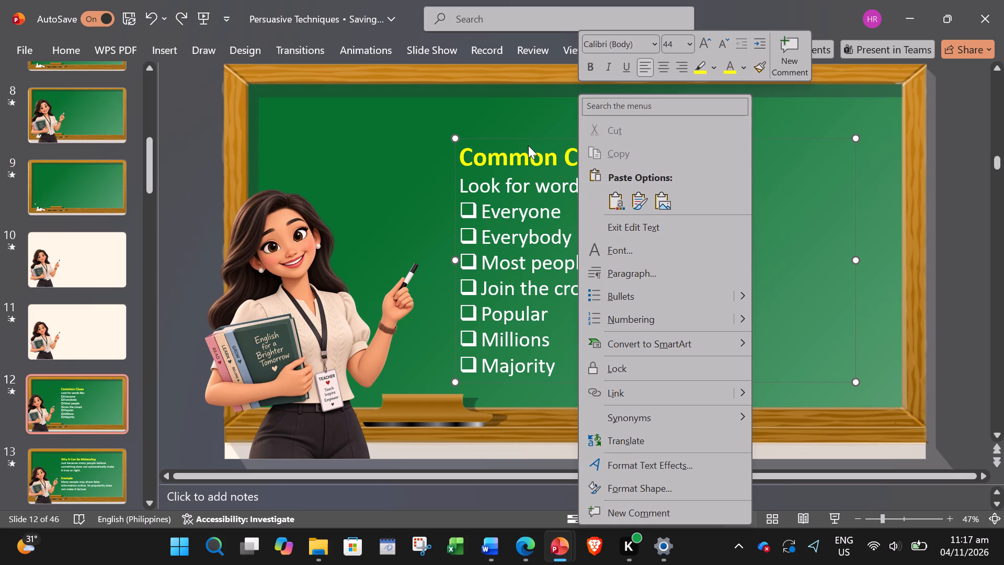
pyautogui.click(528, 145)
pyautogui.click(523, 135)
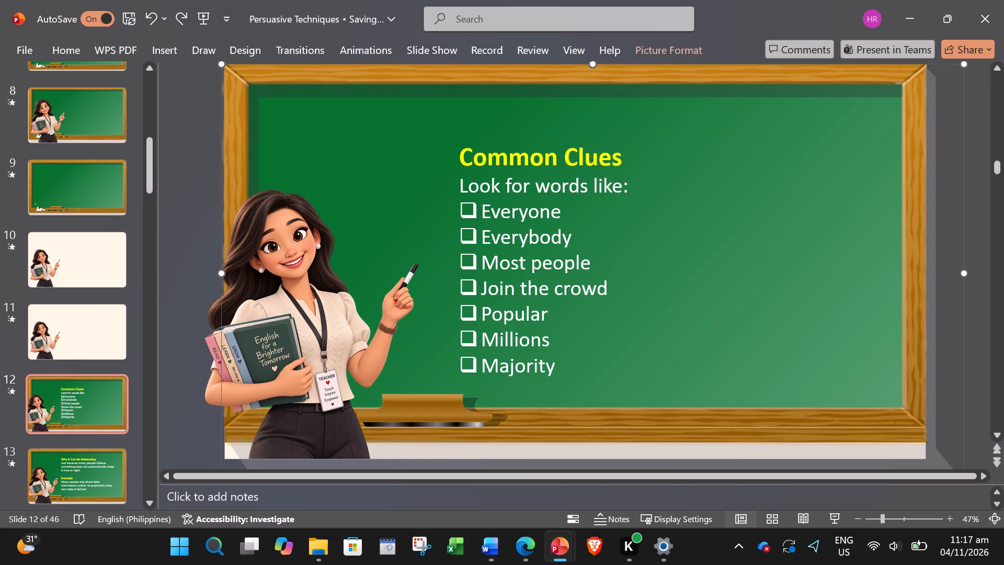
pyautogui.click(522, 142)
pyautogui.click(517, 139)
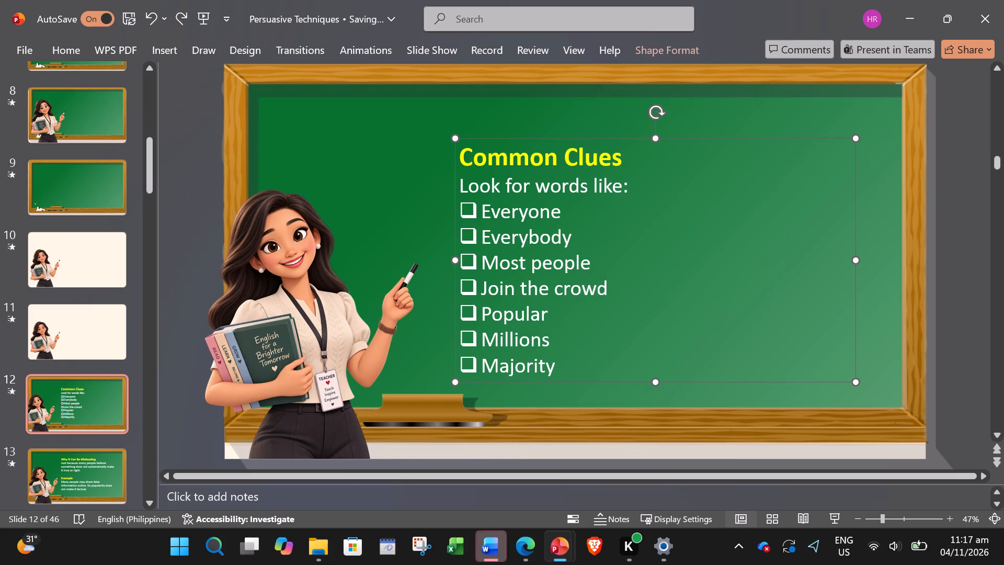
pyautogui.press('BackSpace')
# Delete the text box with "Why It Can Be Misleading" and its example from slide 13.
pyautogui.scroll(-1, 123, 431)
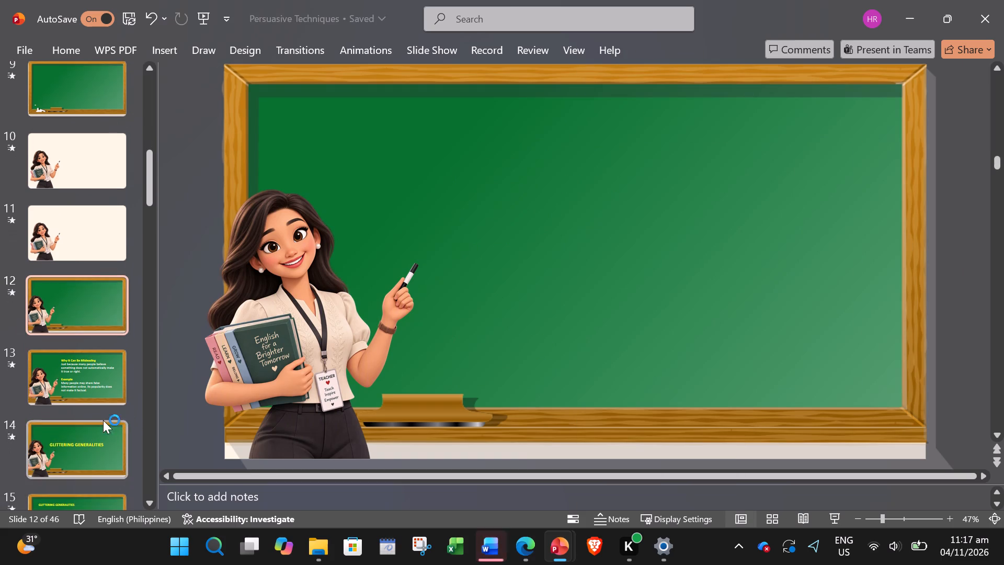
pyautogui.click(99, 380)
pyautogui.click(589, 143)
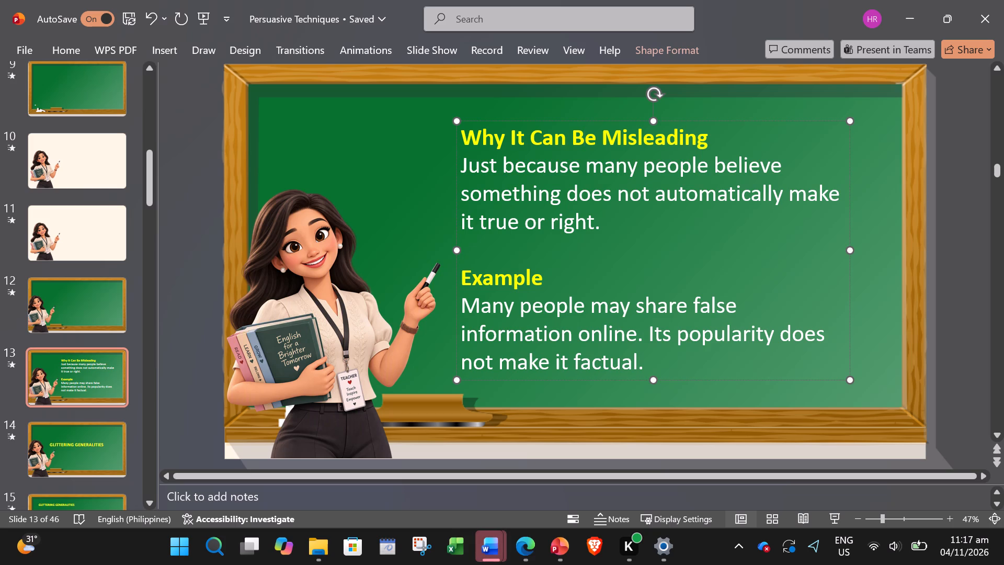
pyautogui.click(567, 121)
pyautogui.press('BackSpace')
# Delete the "GLITTERING GENERALITIES" title text box from slide 14.
pyautogui.scroll(-1, 97, 425)
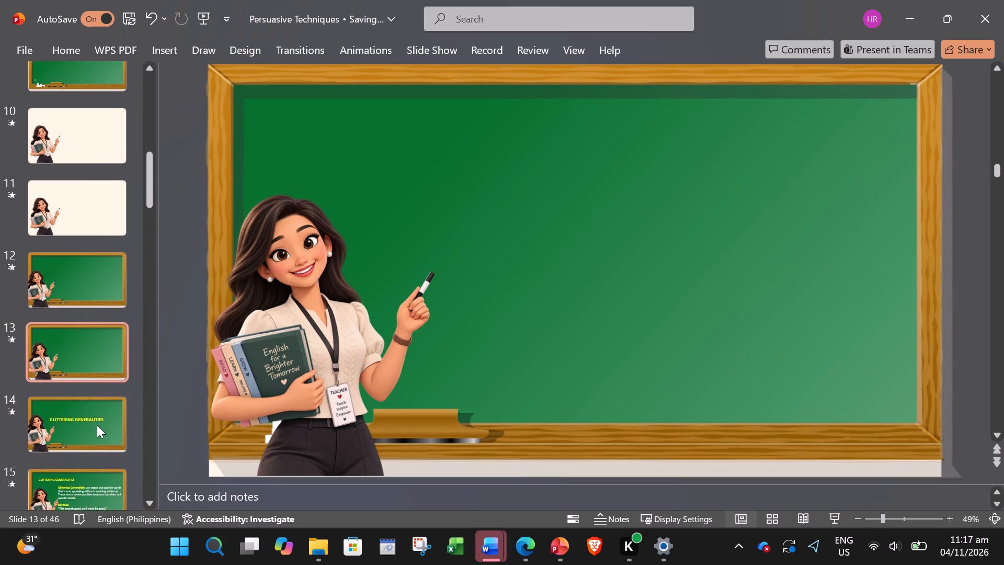
pyautogui.scroll(-1, 97, 425)
pyautogui.rightClick(97, 425)
pyautogui.click(567, 195)
pyautogui.click(566, 233)
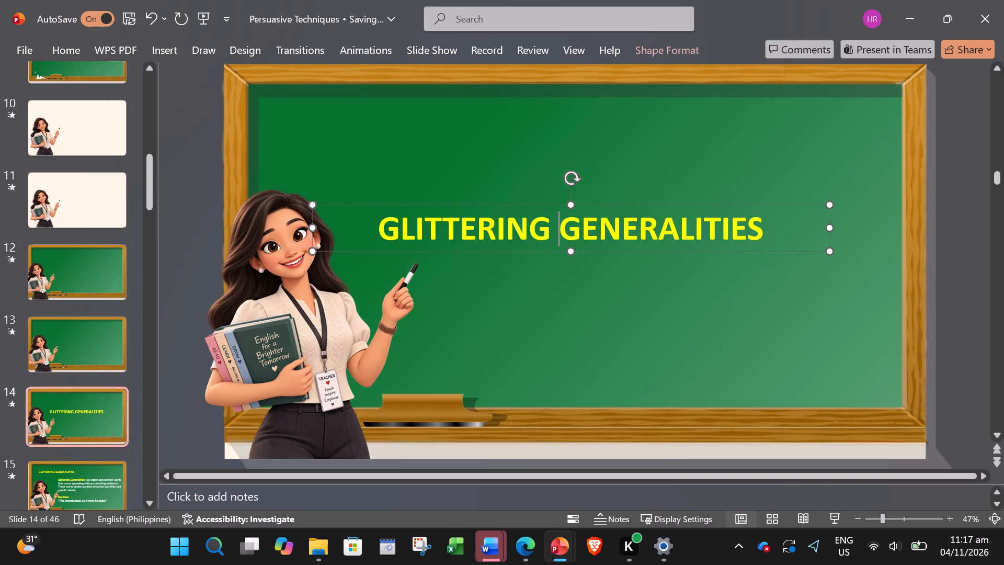
pyautogui.click(559, 204)
pyautogui.press('BackSpace')
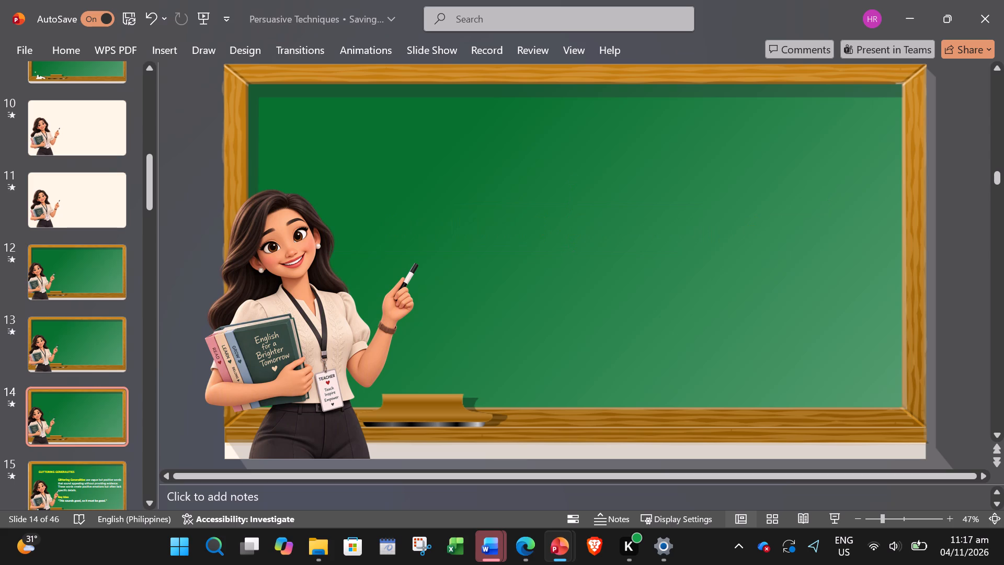
# Delete the definition and Key Idea text box and the "GLITTERING GENERALITIES" heading from slide 15.
pyautogui.scroll(-1, 125, 485)
pyautogui.click(108, 414)
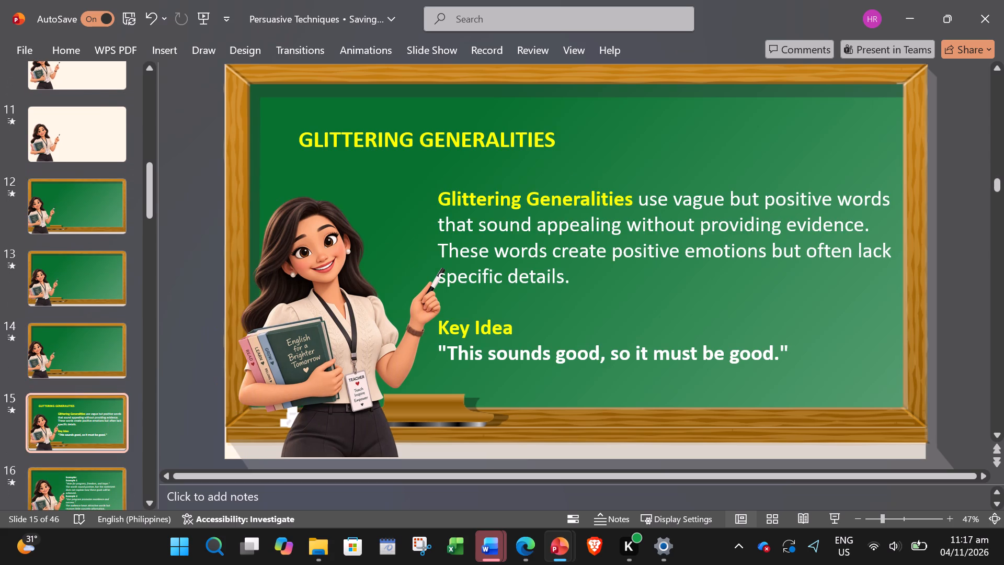
pyautogui.click(558, 260)
pyautogui.click(535, 184)
pyautogui.press('BackSpace')
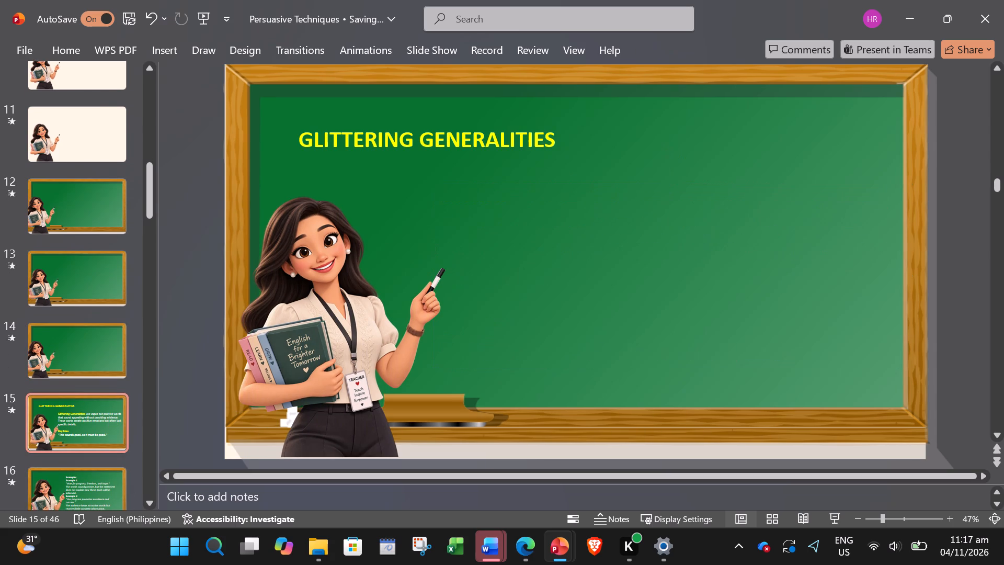
pyautogui.click(453, 141)
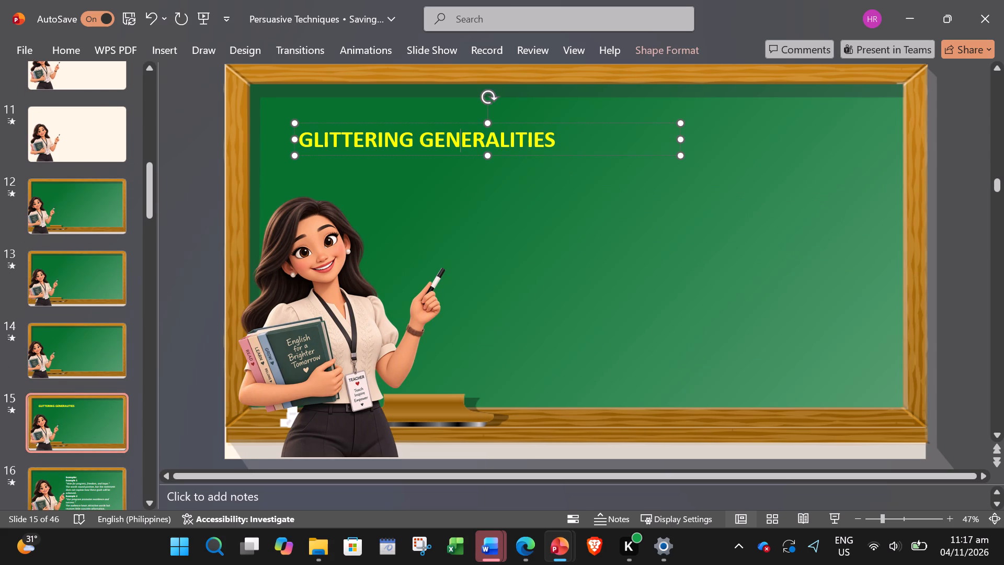
pyautogui.click(449, 125)
pyautogui.press('BackSpace')
# Delete the text box containing Example 1 and Example 2 from slide 16, keeping the chalkboard background.
pyautogui.scroll(-1, 0, 408)
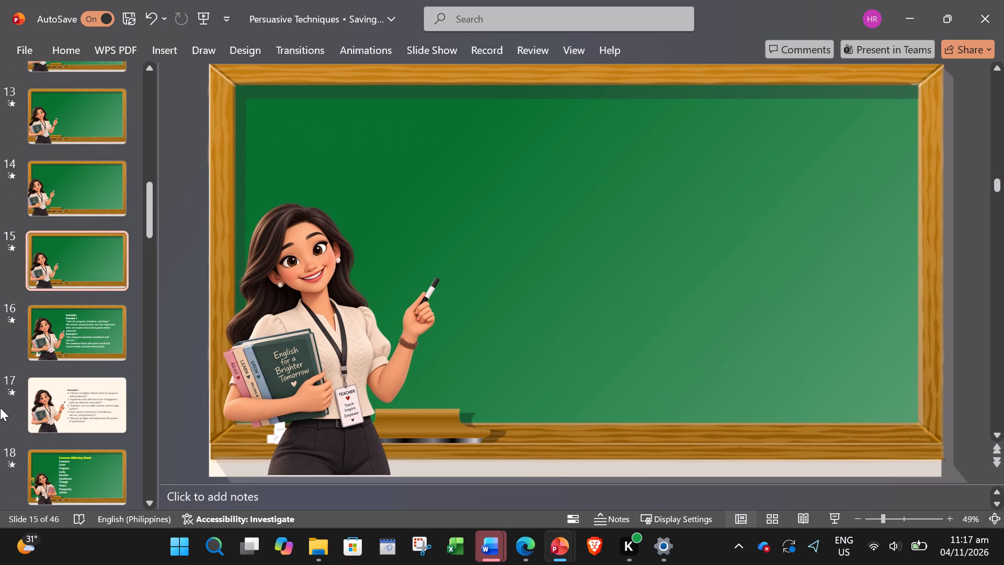
pyautogui.click(110, 345)
pyautogui.click(527, 168)
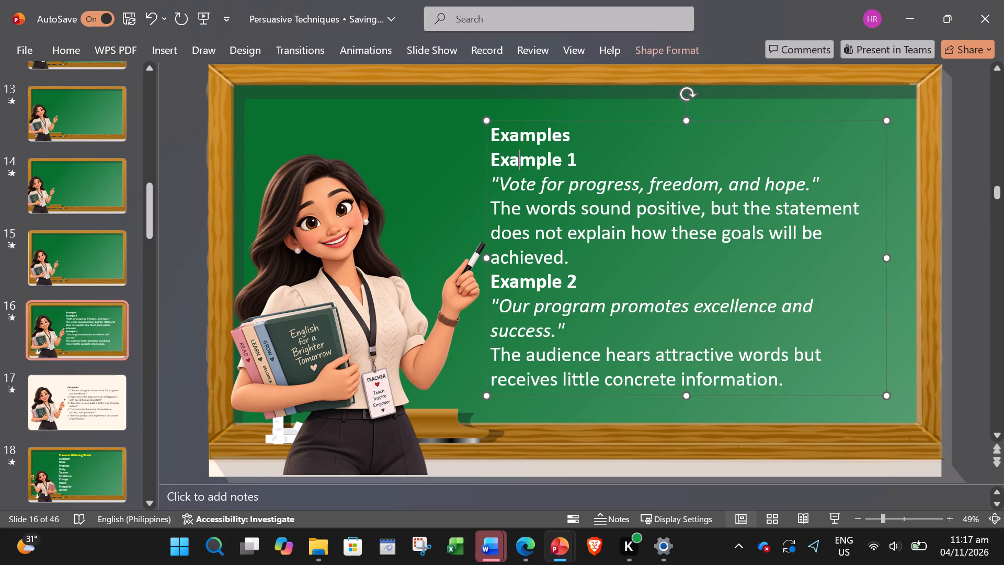
pyautogui.click(510, 118)
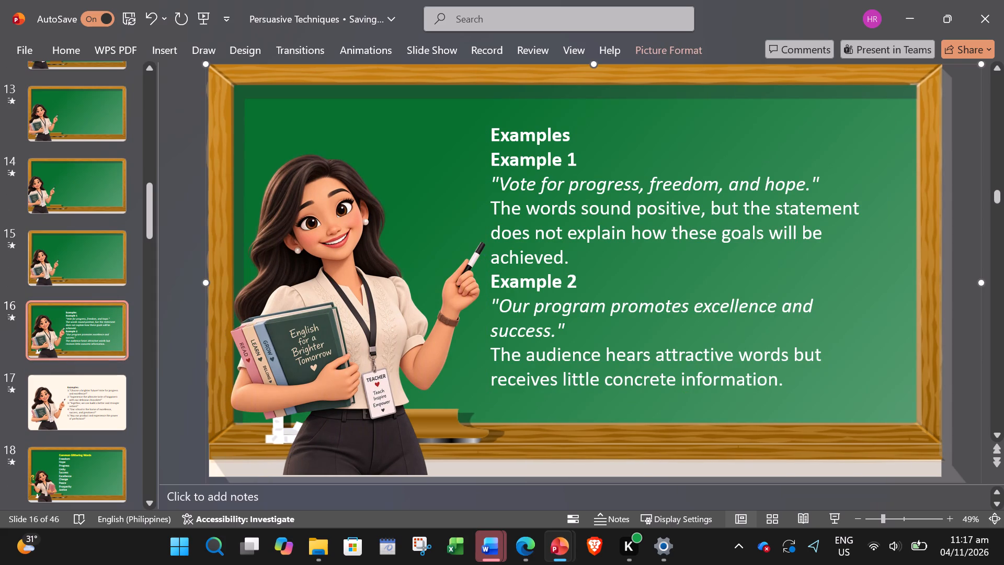
pyautogui.click(533, 169)
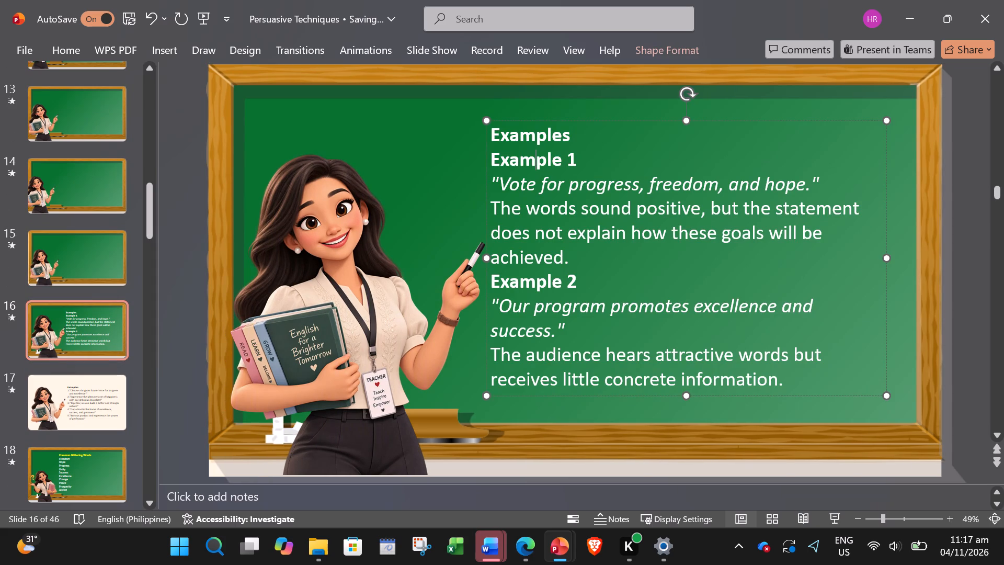
pyautogui.click(649, 121)
pyautogui.press('BackSpace')
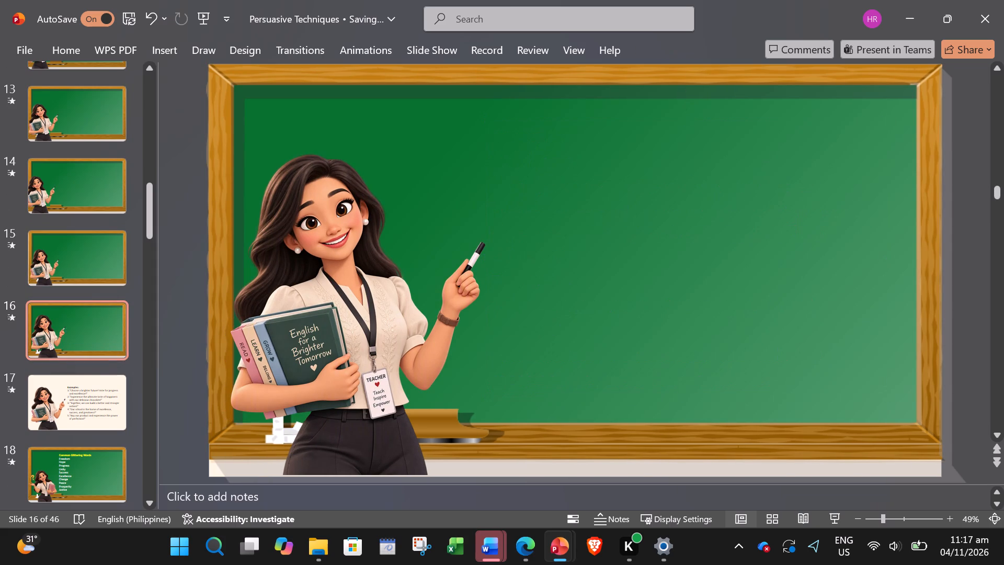
# Delete the text box with the numbered "Examples" list from slide 17.
pyautogui.moveTo(40, 435); pyautogui.dragTo(98, 401)
pyautogui.click(98, 401)
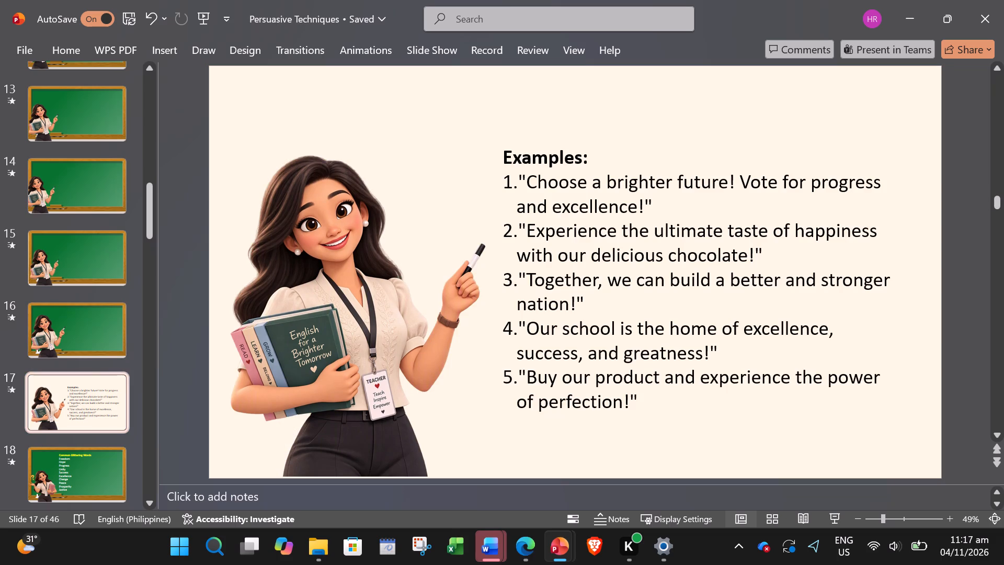
pyautogui.click(667, 167)
pyautogui.click(634, 144)
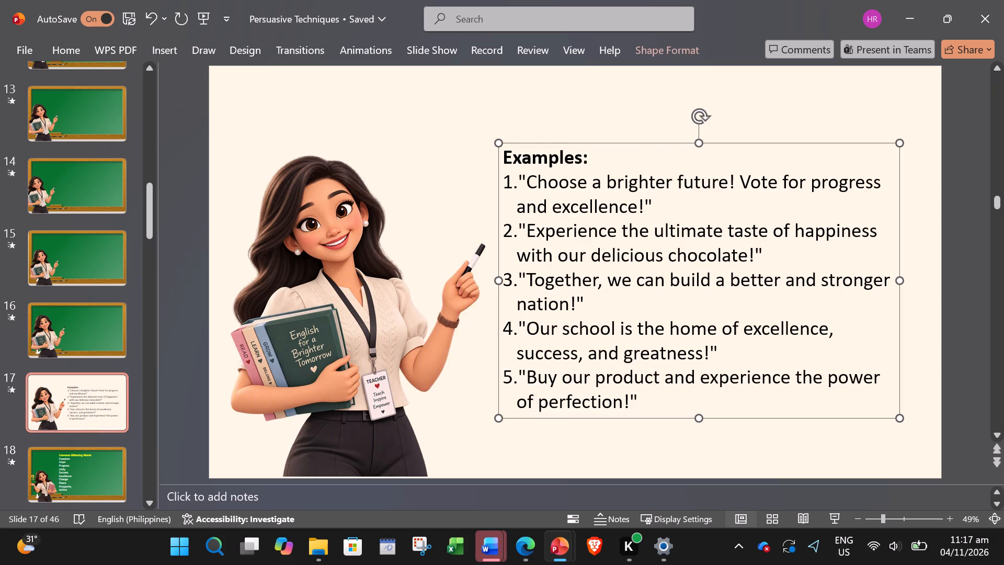
pyautogui.press('BackSpace')
# Delete the "Common Glittering Words" list text box from slide 18.
pyautogui.scroll(-1, 104, 355)
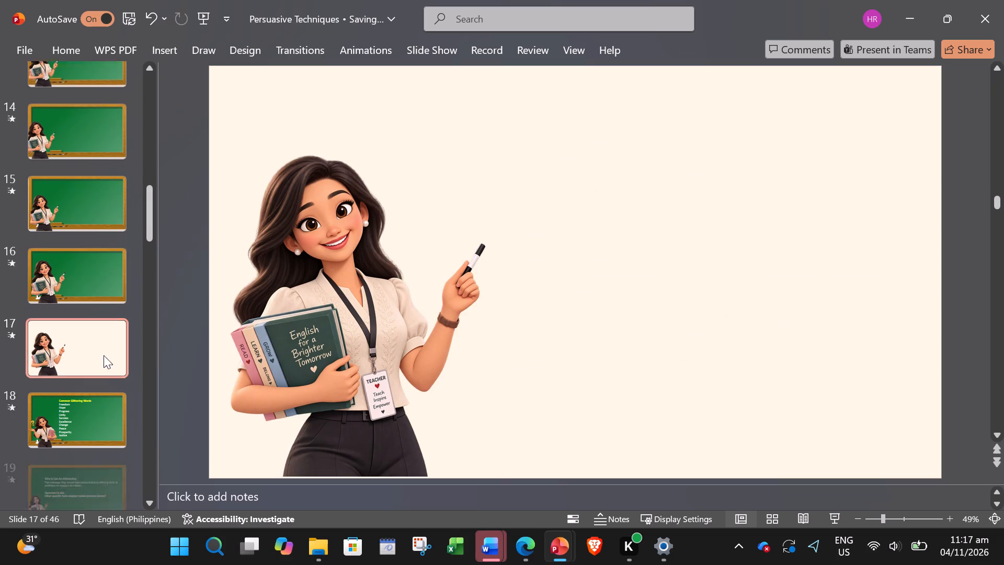
pyautogui.scroll(-1, 104, 355)
pyautogui.click(104, 355)
pyautogui.click(694, 273)
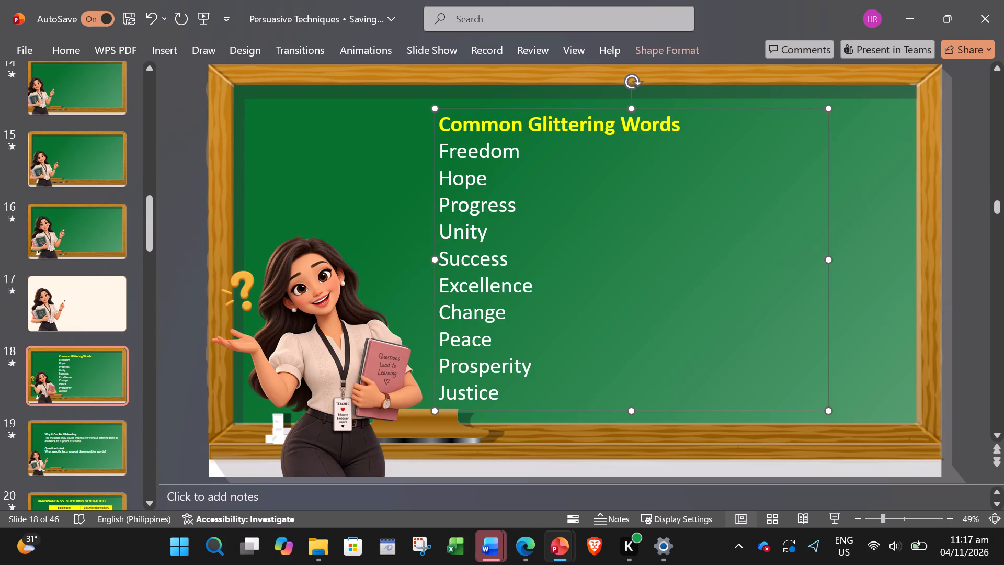
pyautogui.click(574, 107)
pyautogui.press('BackSpace')
# Delete the text box with "Why It Can Be Misleading" and "Question to Ask" from slide 19.
pyautogui.click(128, 450)
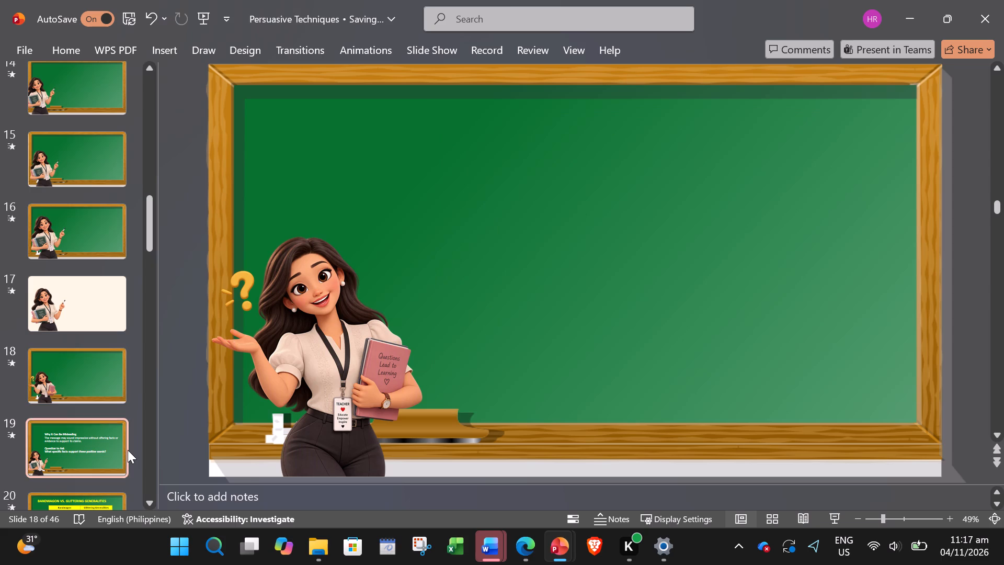
pyautogui.click(621, 294)
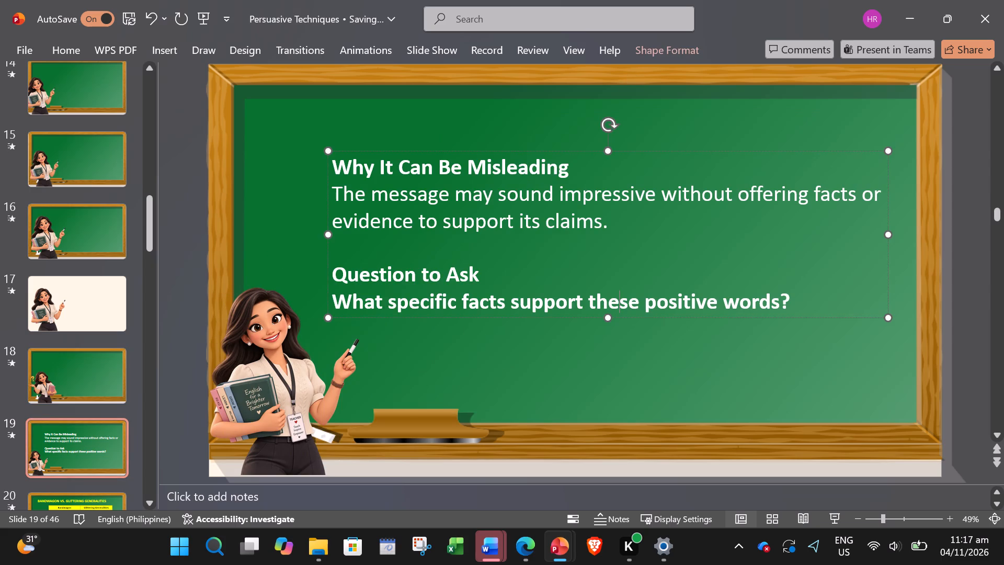
pyautogui.click(572, 149)
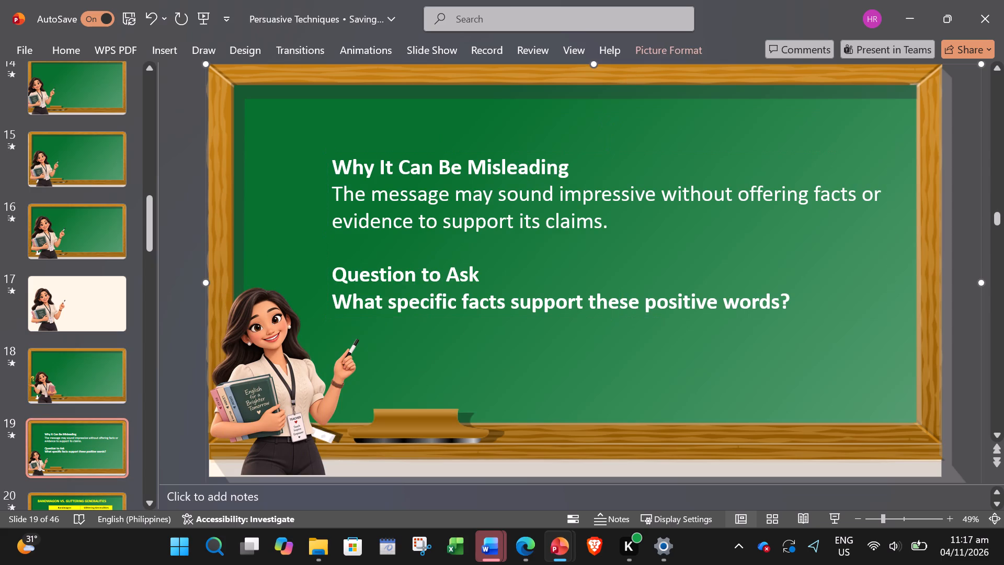
pyautogui.click(572, 149)
pyautogui.click(557, 161)
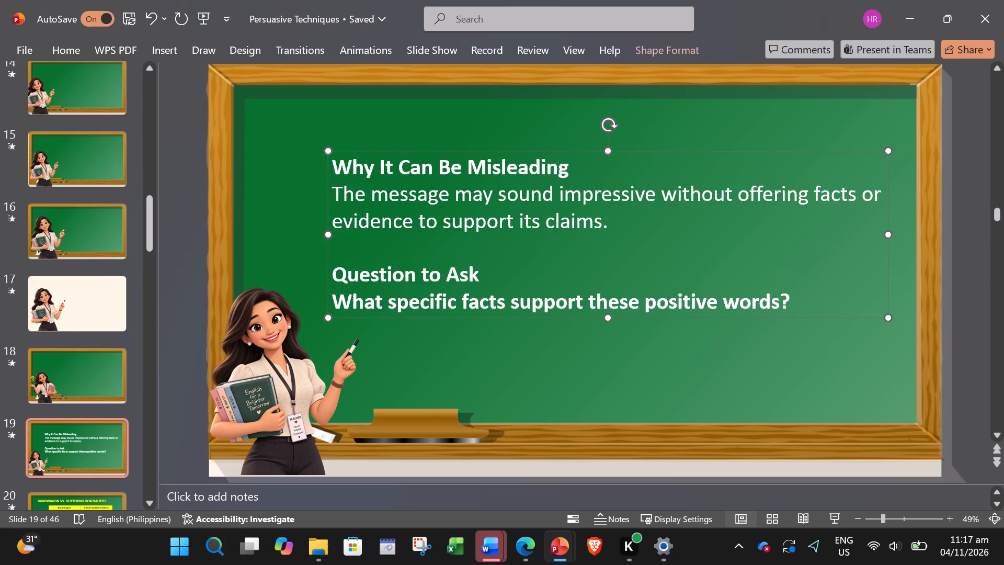
pyautogui.click(544, 152)
pyautogui.press('BackSpace')
# Delete the comparison table and the "BANDWAGON VS. GLITTERING GENERALITIES" title from slide 20.
pyautogui.scroll(-1, 153, 350)
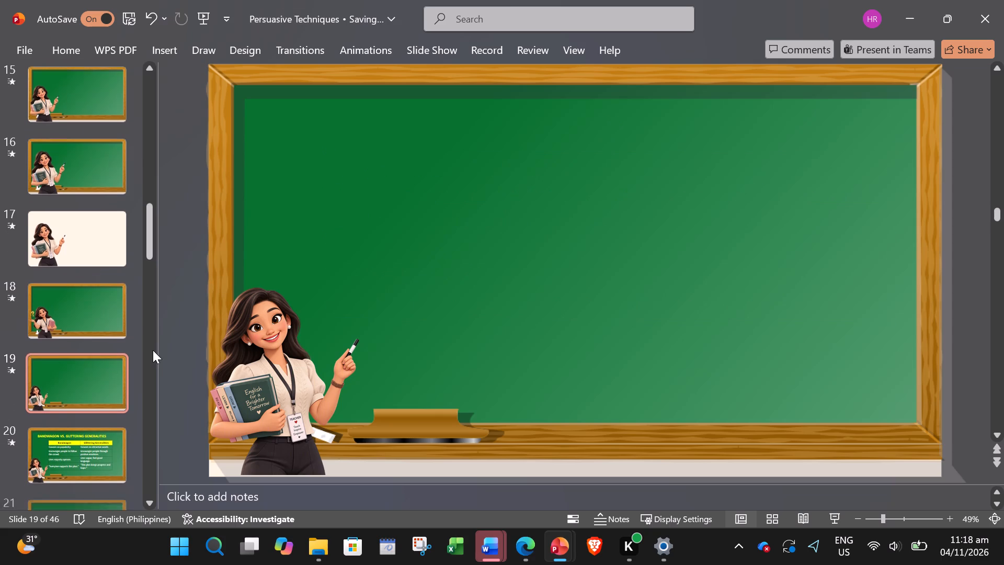
pyautogui.scroll(-1, 153, 350)
pyautogui.click(107, 405)
pyautogui.click(466, 174)
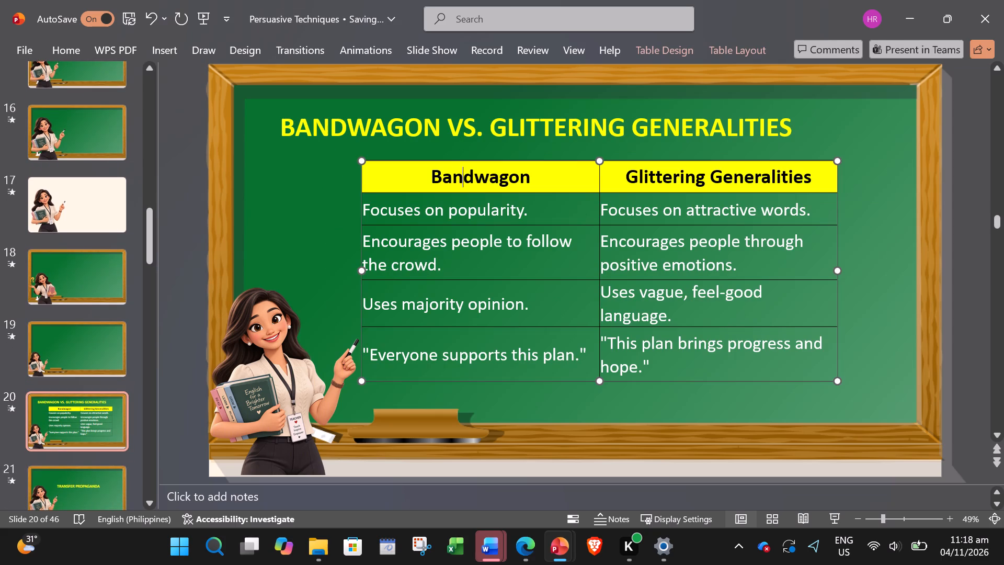
pyautogui.click(459, 160)
pyautogui.press('BackSpace')
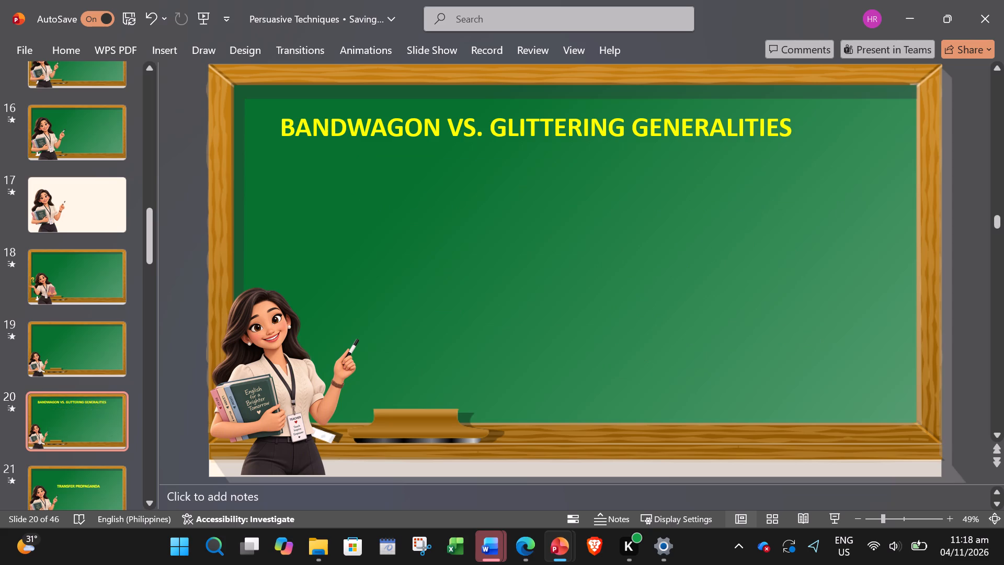
pyautogui.click(451, 143)
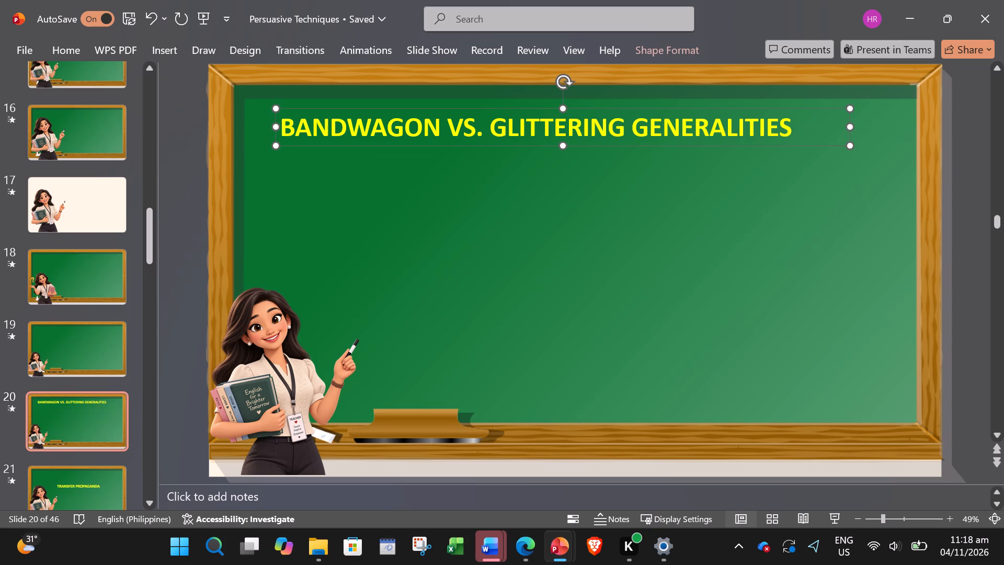
pyautogui.click(449, 145)
pyautogui.press('BackSpace')
# Try to delete the "TRANSFER PROPAGANDA" title text box from slide 21.
pyautogui.scroll(-1, 138, 349)
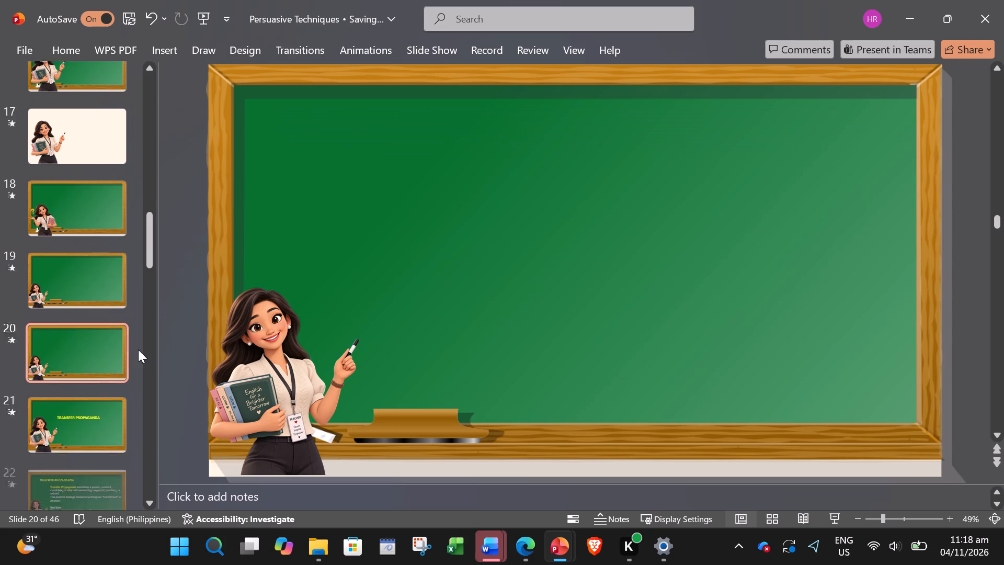
pyautogui.scroll(-1, 138, 349)
pyautogui.click(95, 397)
pyautogui.click(461, 196)
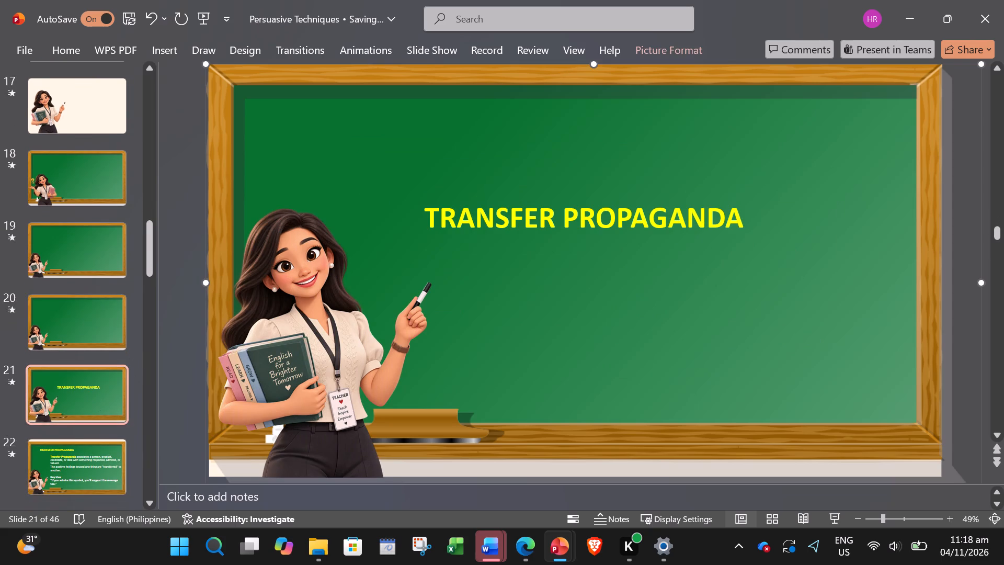
pyautogui.click(458, 214)
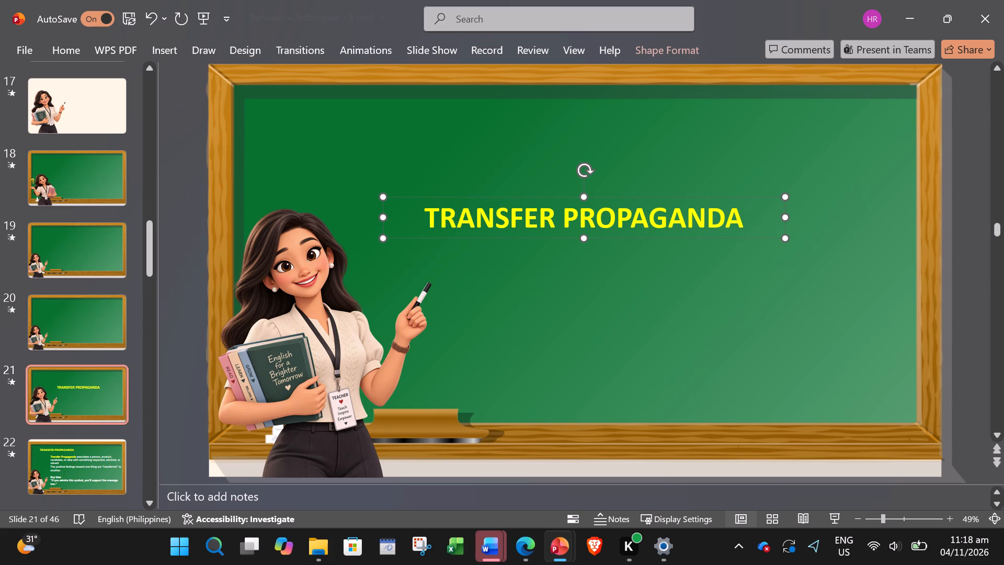
pyautogui.click(561, 232)
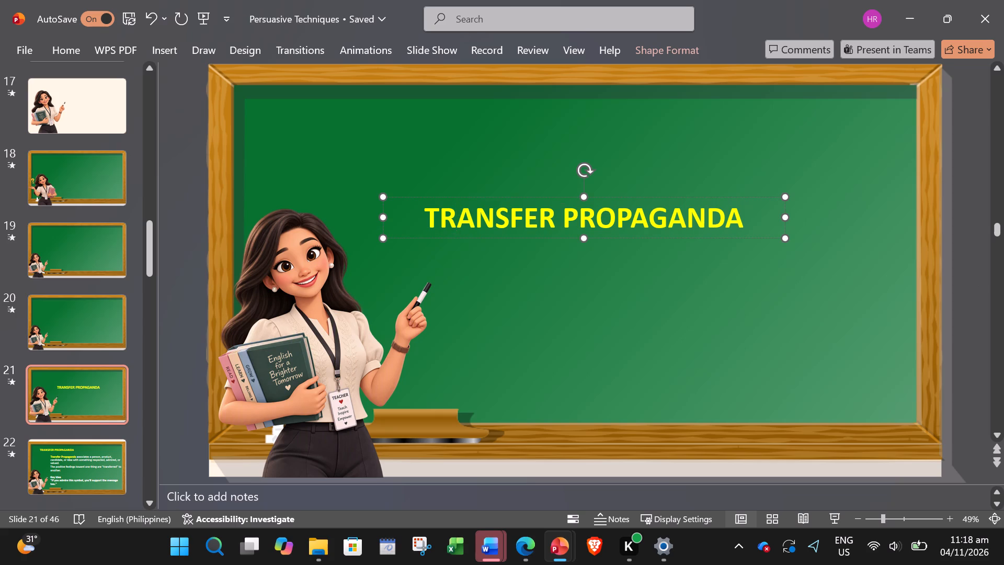
pyautogui.click(611, 240)
pyautogui.press('BackSpace')
pyautogui.scroll(1, 91, 189)
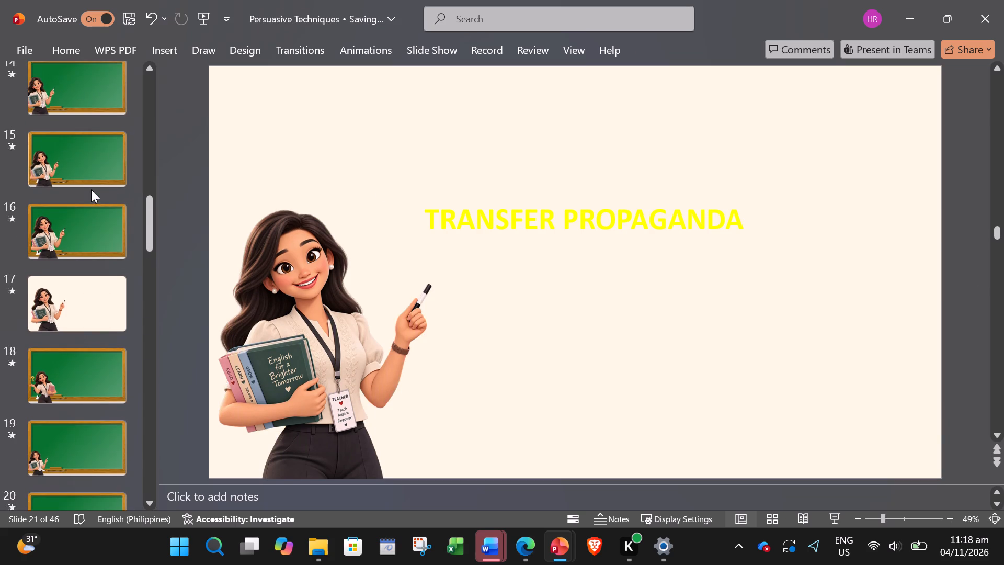
# Delete the "TRANSFER PROPAGANDA" title text box from slide 21.
pyautogui.scroll(1, 91, 189)
pyautogui.click(490, 211)
pyautogui.click(486, 198)
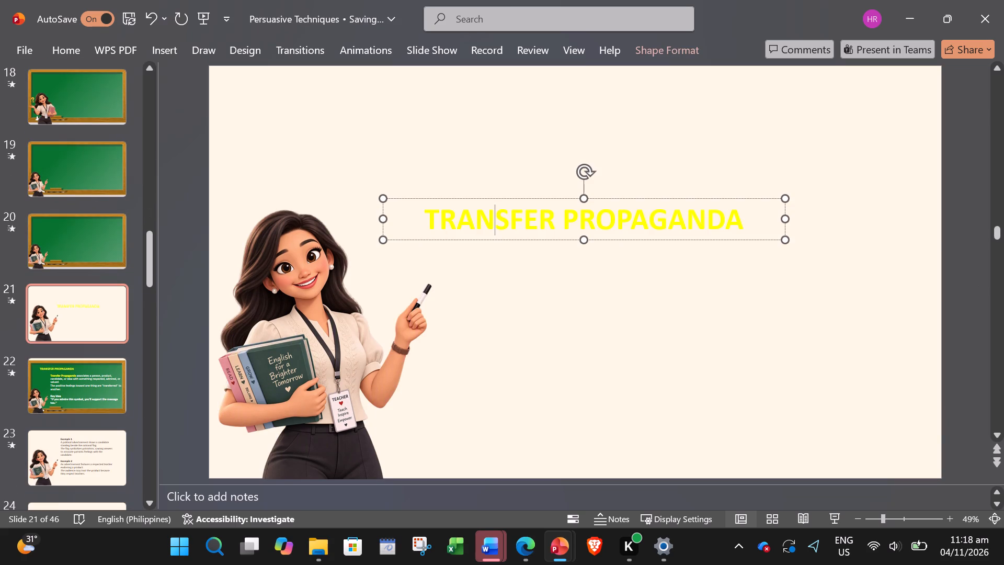
pyautogui.press('BackSpace')
# Delete slide 9, the empty chalkboard slide without the teacher, from the Persuasive Techniques presentation.
pyautogui.scroll(2, 127, 188)
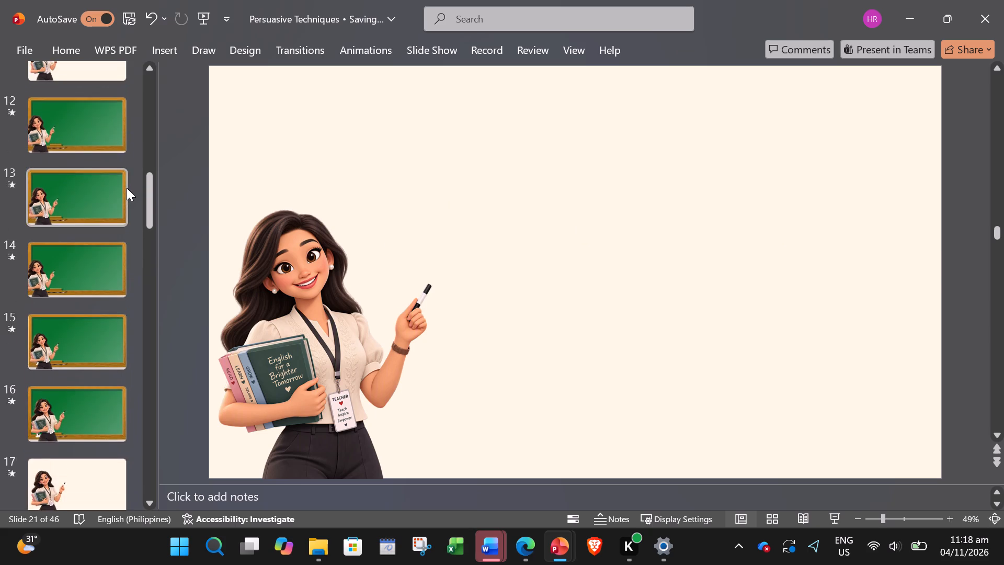
pyautogui.scroll(3, 127, 188)
pyautogui.click(102, 200)
pyautogui.press('Delete')
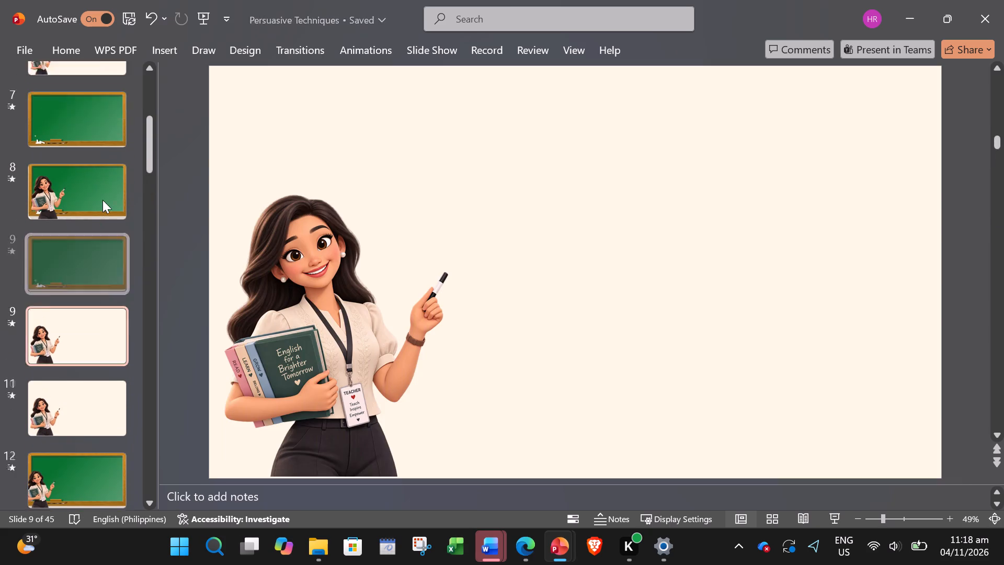
# Delete the chalkboard picture from slide 7.
pyautogui.click(92, 280)
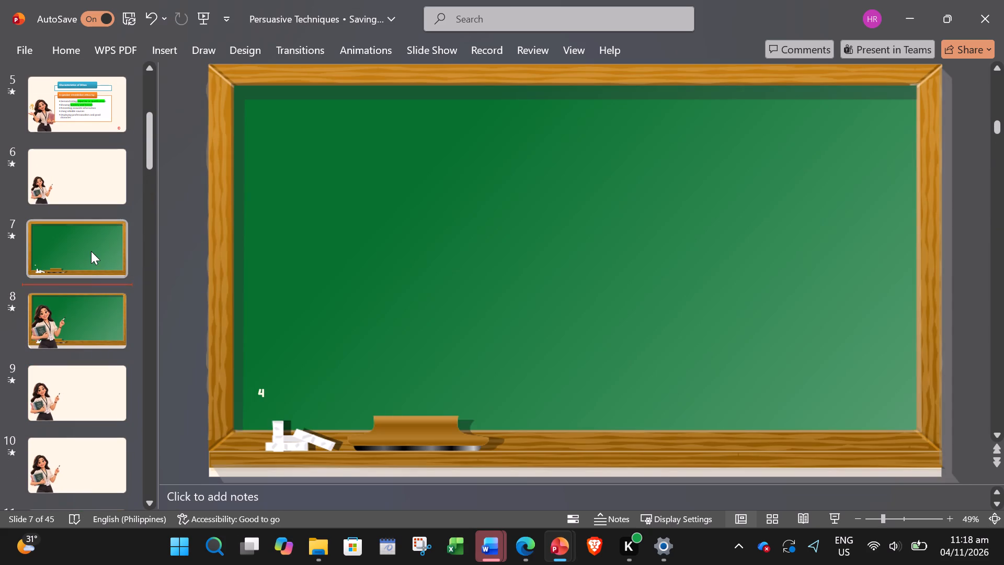
pyautogui.click(91, 251)
pyautogui.click(509, 176)
pyautogui.press('Delete')
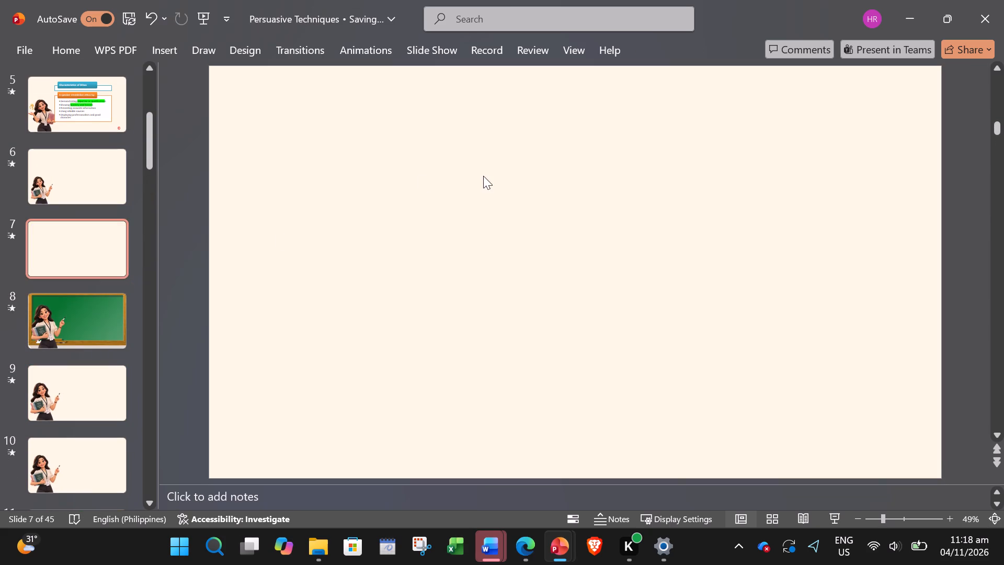
# Delete the chalkboard picture from slide 8, keeping the teacher picture.
pyautogui.click(102, 305)
pyautogui.click(576, 180)
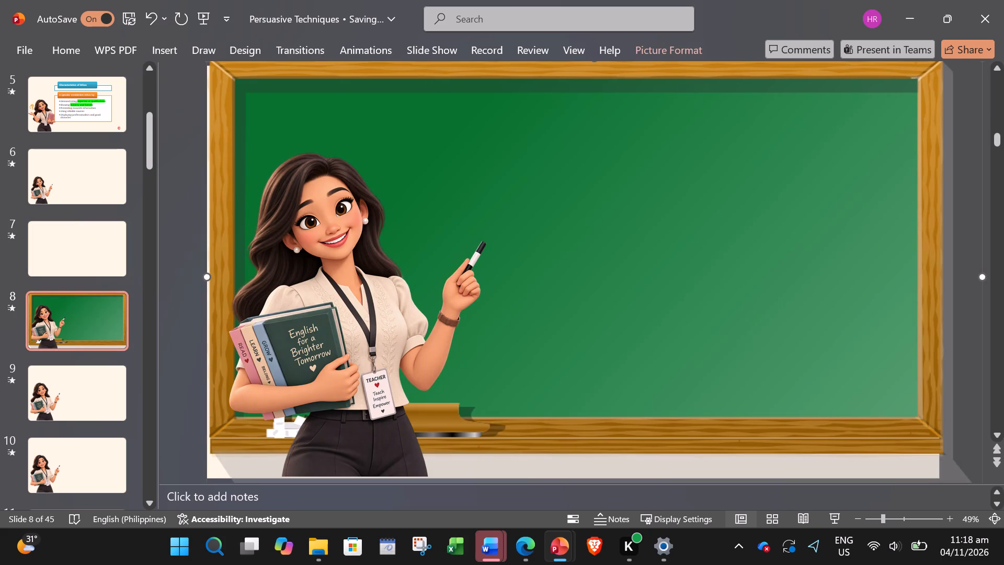
pyautogui.press('Delete')
# Copy the teacher picture from slide 6 onto slide 7.
pyautogui.click(81, 178)
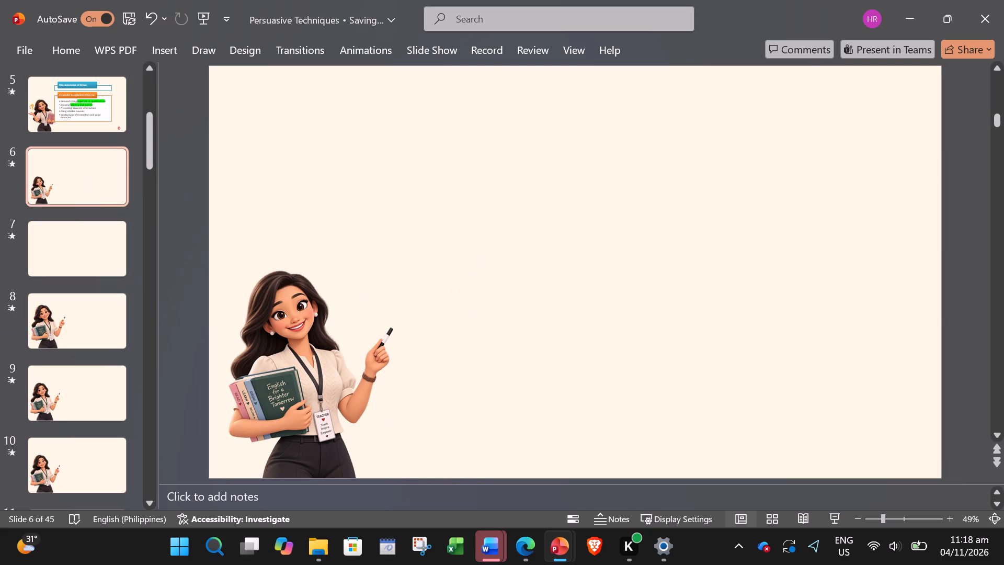
pyautogui.click(338, 352)
pyautogui.hotkey('ctrl', 'c')
pyautogui.click(75, 256)
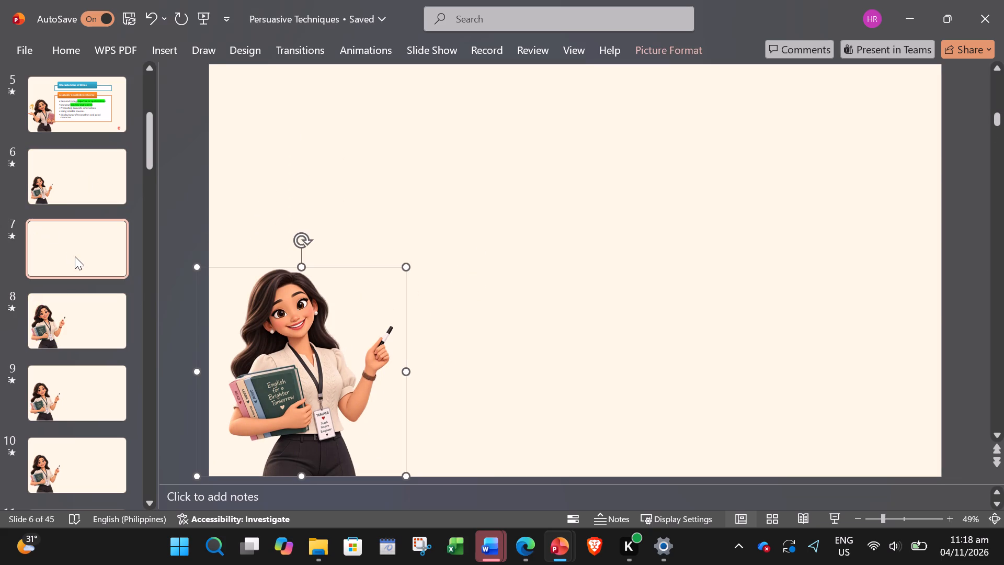
pyautogui.hotkey('ctrl', 'v')
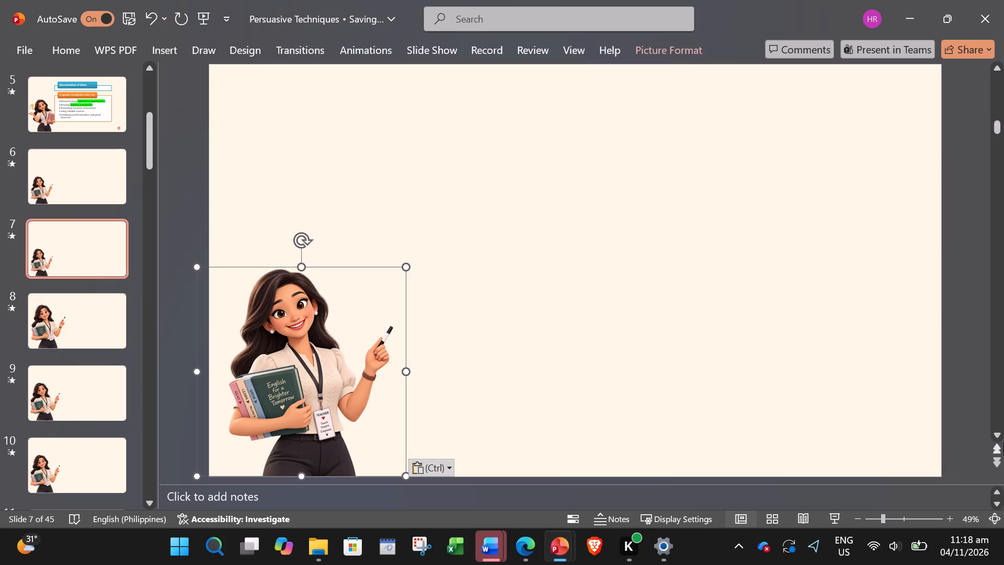
# Copy the "Examples of Ethos" title and Example 1 SmartArt from slide 5 of the 33-slide Persuasive Techniques presentation onto slide 7, enlarging both.
pyautogui.click(558, 556)
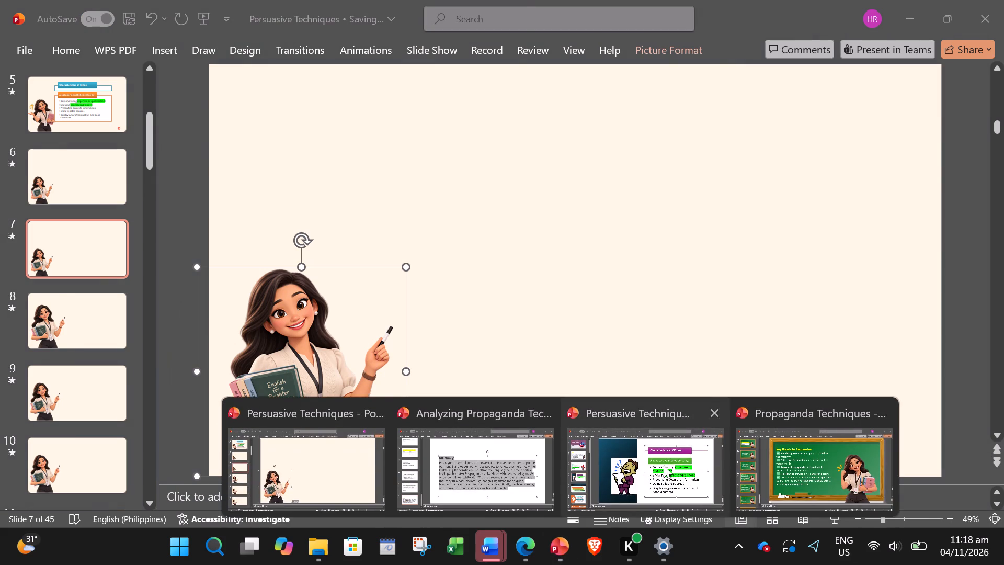
pyautogui.click(651, 465)
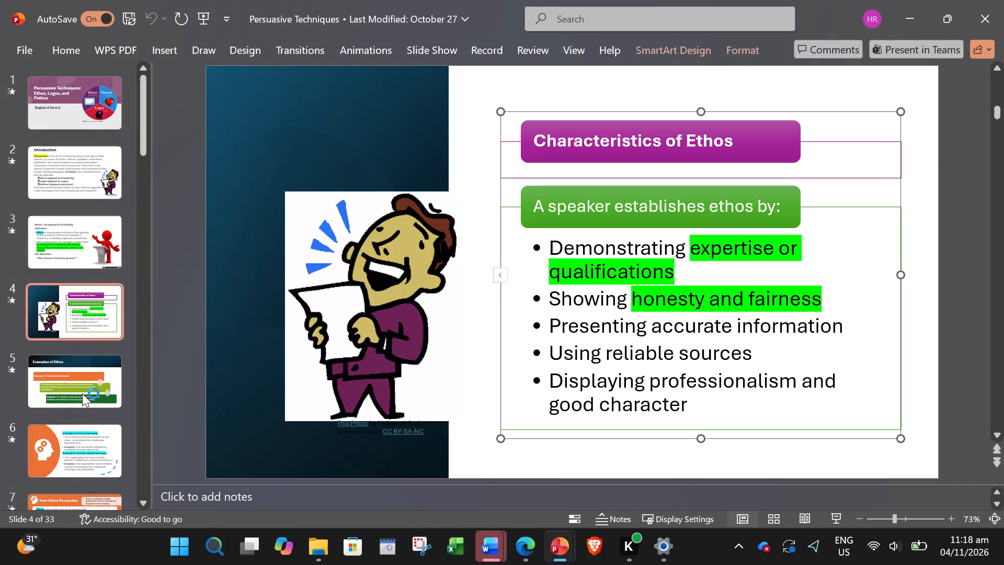
pyautogui.click(81, 393)
pyautogui.click(306, 108)
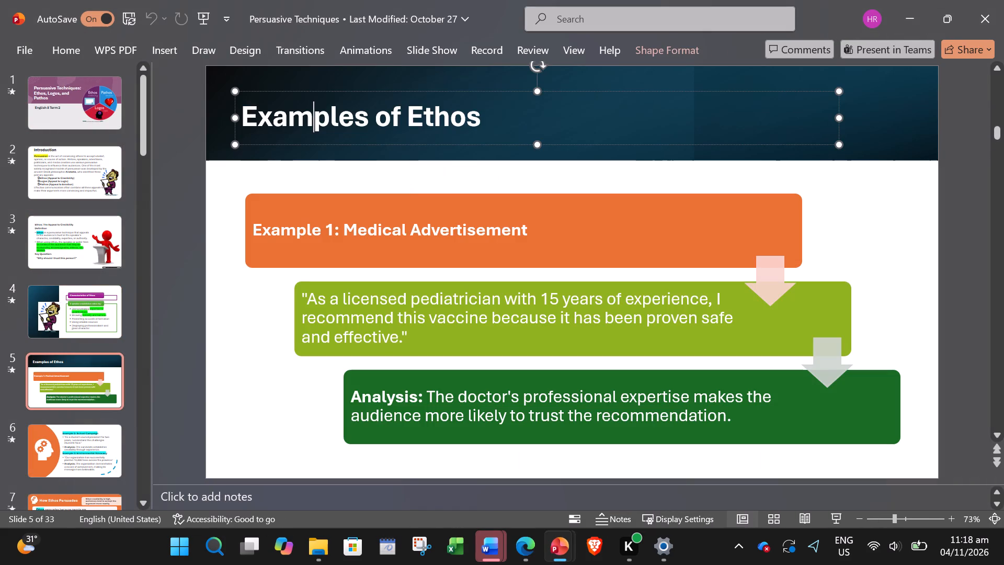
pyautogui.keyDown('shift'); pyautogui.click(433, 218); pyautogui.keyUp('shift')
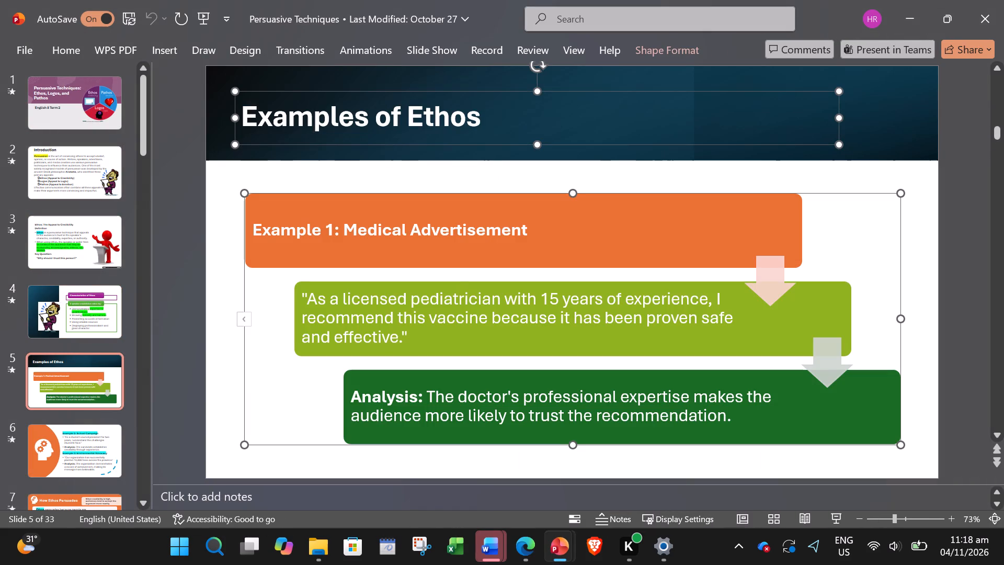
pyautogui.hotkey('ctrl', 'c')
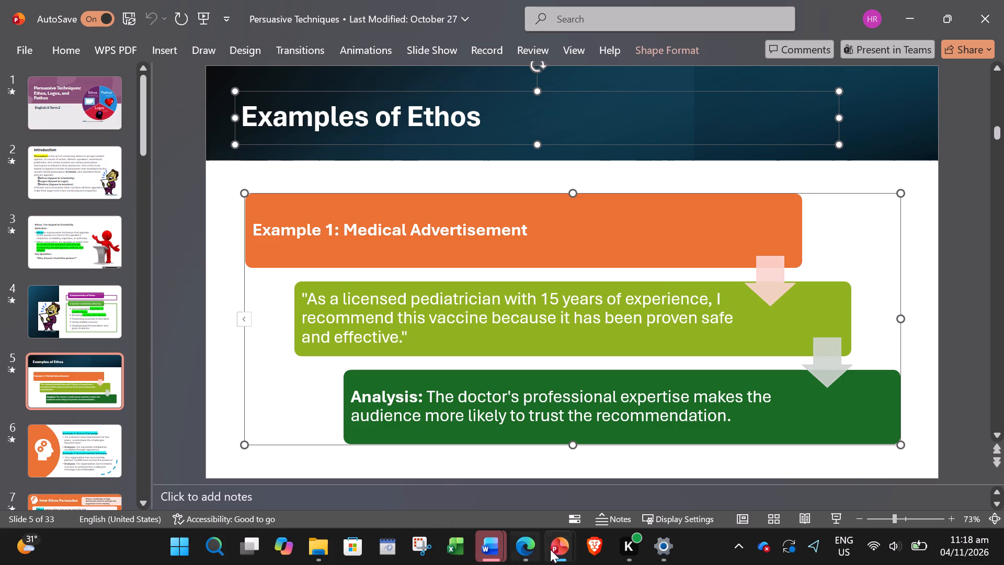
pyautogui.click(557, 551)
pyautogui.click(299, 465)
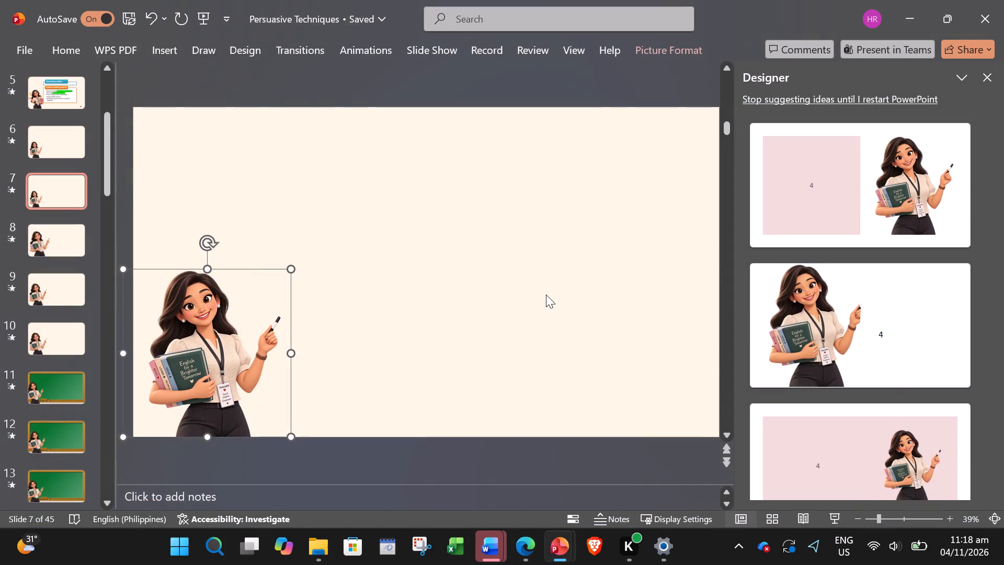
pyautogui.hotkey('ctrl', 'v')
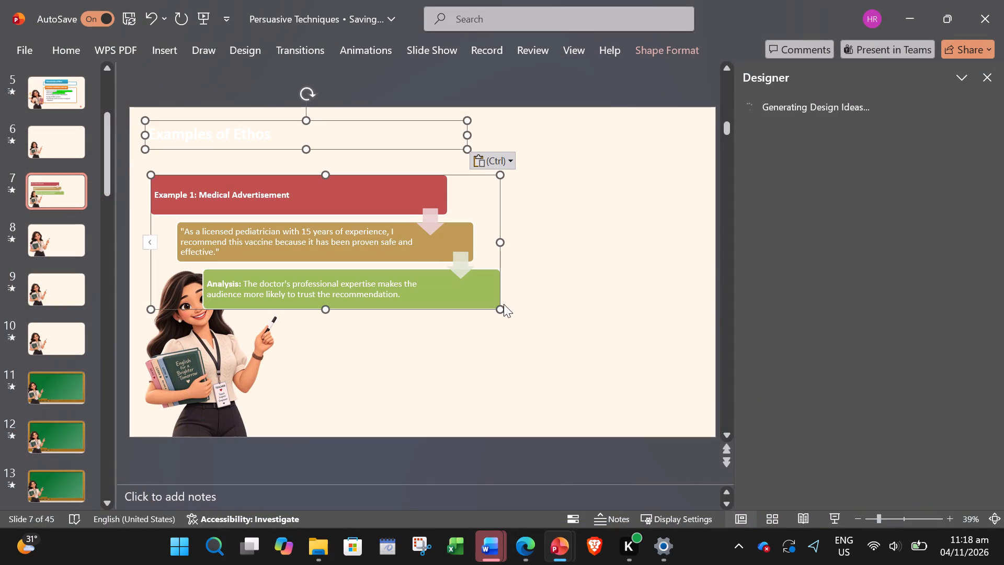
pyautogui.moveTo(499, 308); pyautogui.dragTo(685, 419)
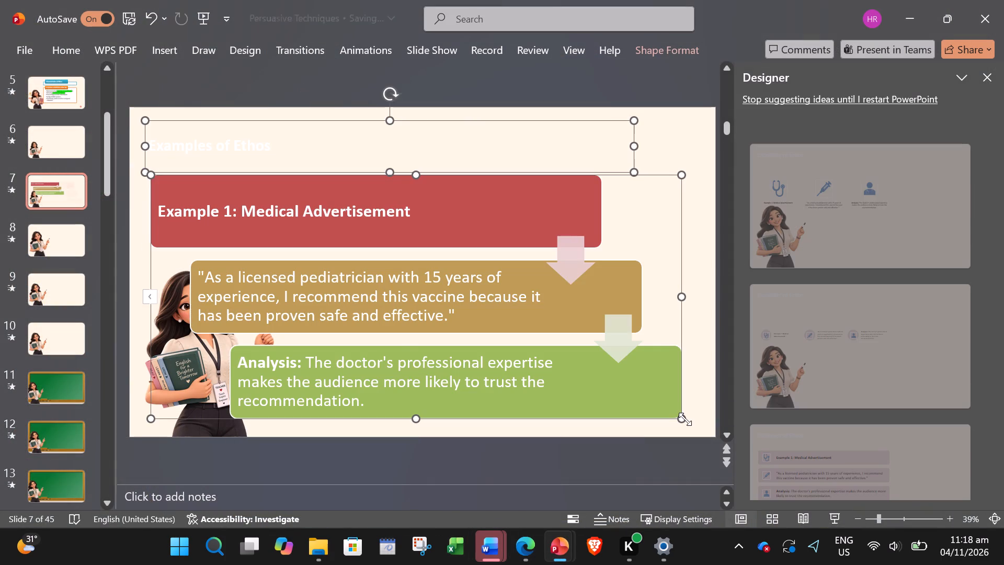
# Bring the teacher picture on slide 7 to the front, above the SmartArt boxes.
pyautogui.click(145, 388)
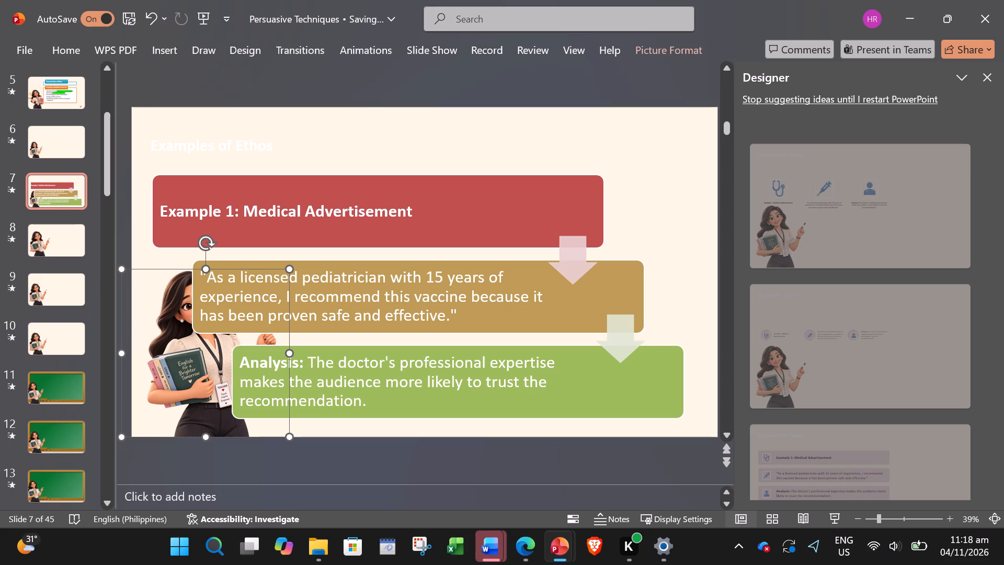
pyautogui.click(696, 43)
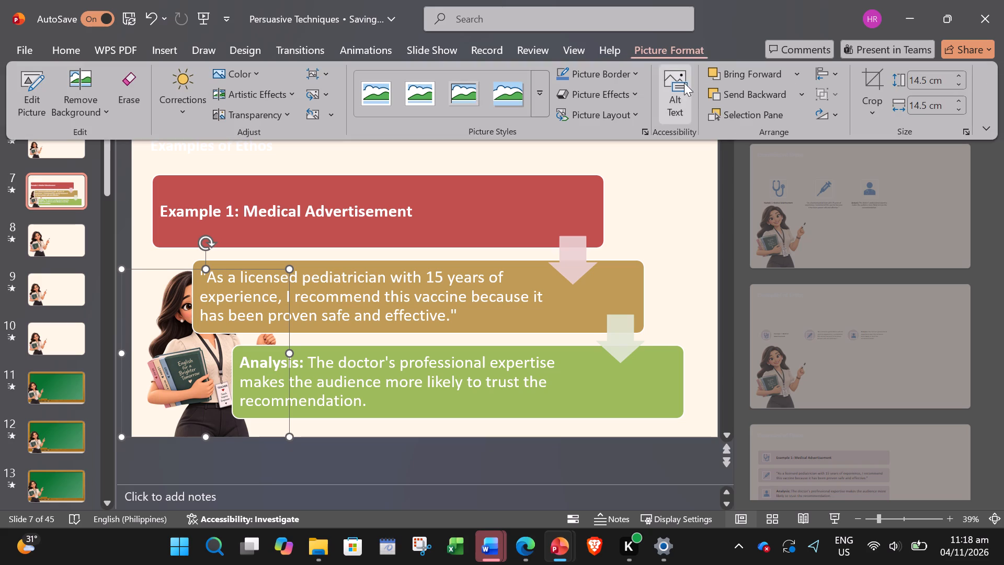
pyautogui.click(804, 76)
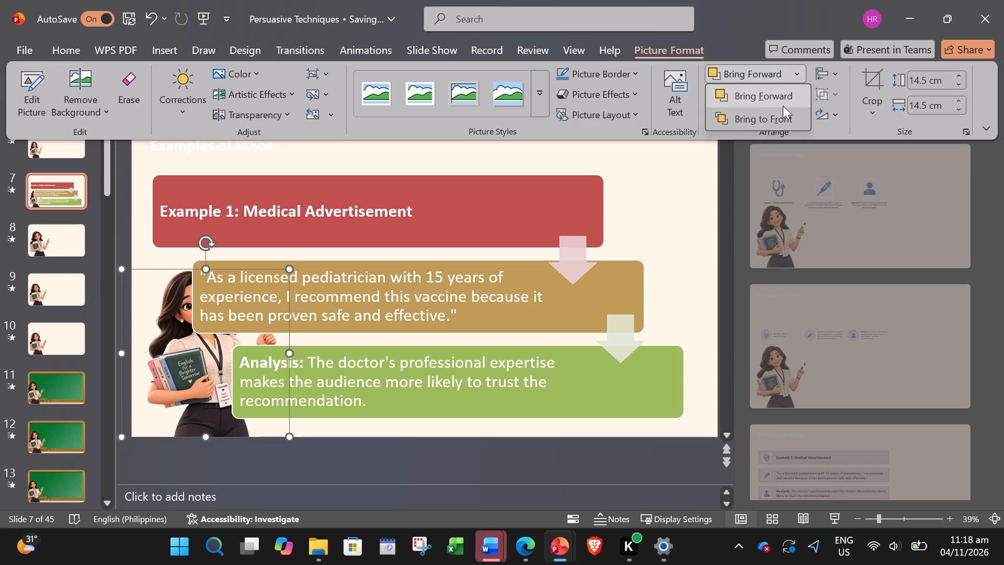
pyautogui.click(776, 114)
# Shift the "Example 1: Medical Advertisement" box and the pediatrician quote box to the right within slide 7's SmartArt.
pyautogui.click(510, 243)
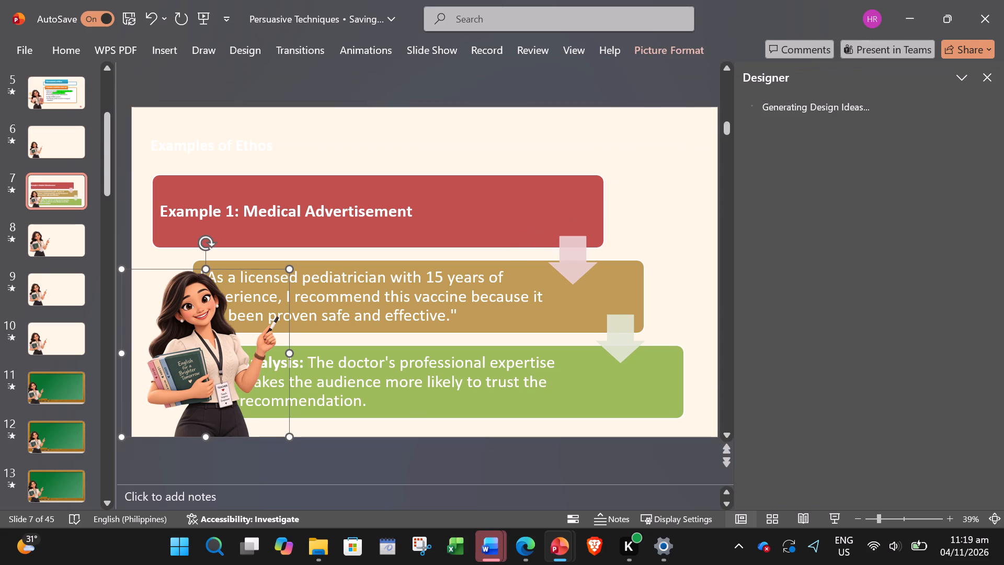
pyautogui.moveTo(510, 243); pyautogui.dragTo(565, 223)
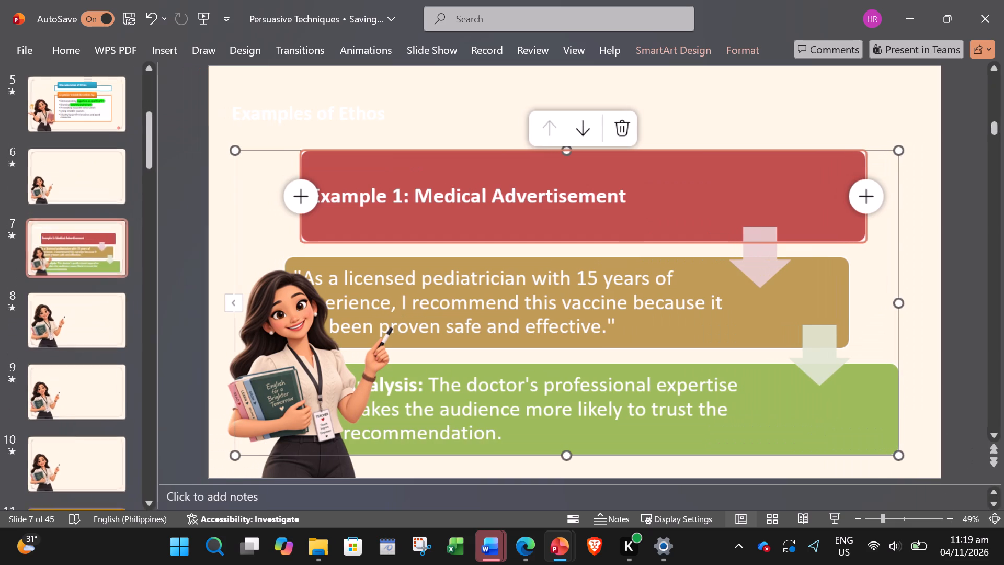
pyautogui.moveTo(566, 258); pyautogui.dragTo(596, 258)
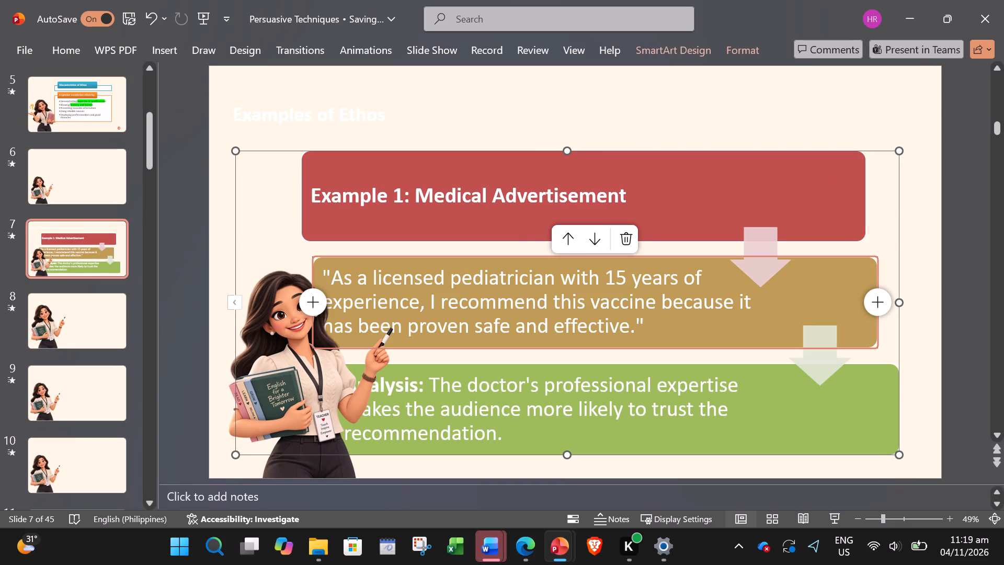
# Move the teacher picture on slide 7 slightly past the slide's left edge, clear of the box text.
pyautogui.moveTo(299, 379); pyautogui.dragTo(270, 373)
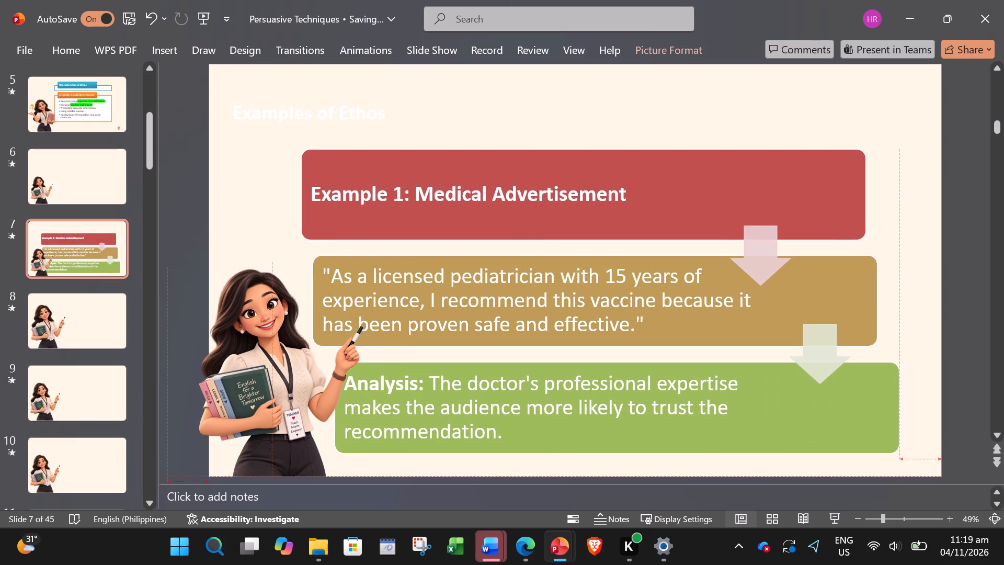
pyautogui.moveTo(270, 373); pyautogui.dragTo(271, 375)
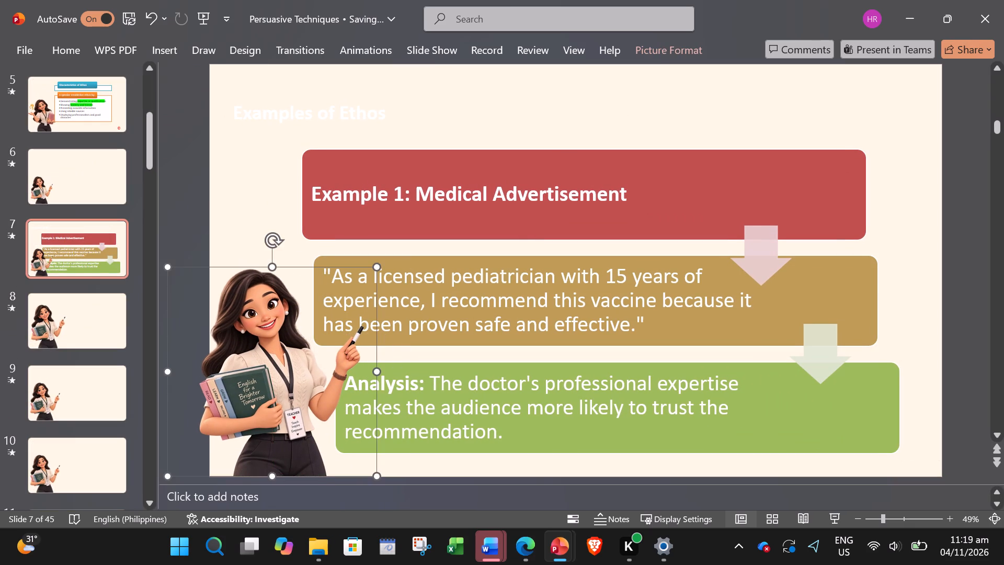
pyautogui.click(504, 389)
pyautogui.click(195, 370)
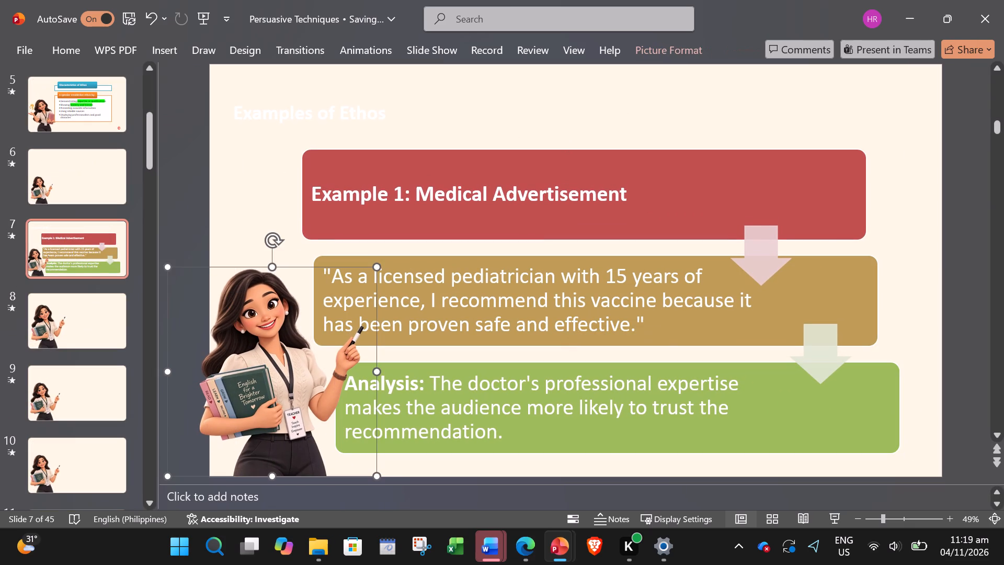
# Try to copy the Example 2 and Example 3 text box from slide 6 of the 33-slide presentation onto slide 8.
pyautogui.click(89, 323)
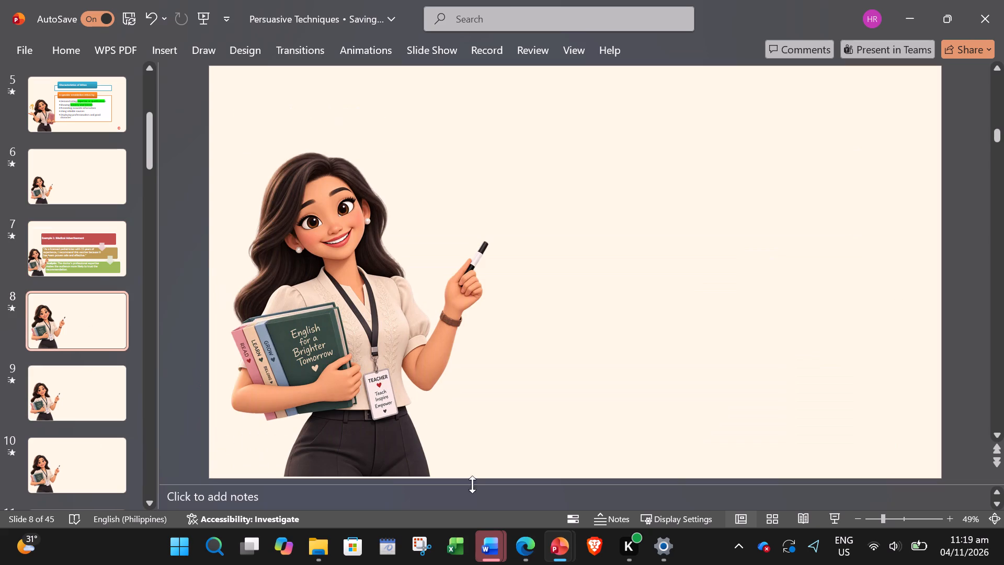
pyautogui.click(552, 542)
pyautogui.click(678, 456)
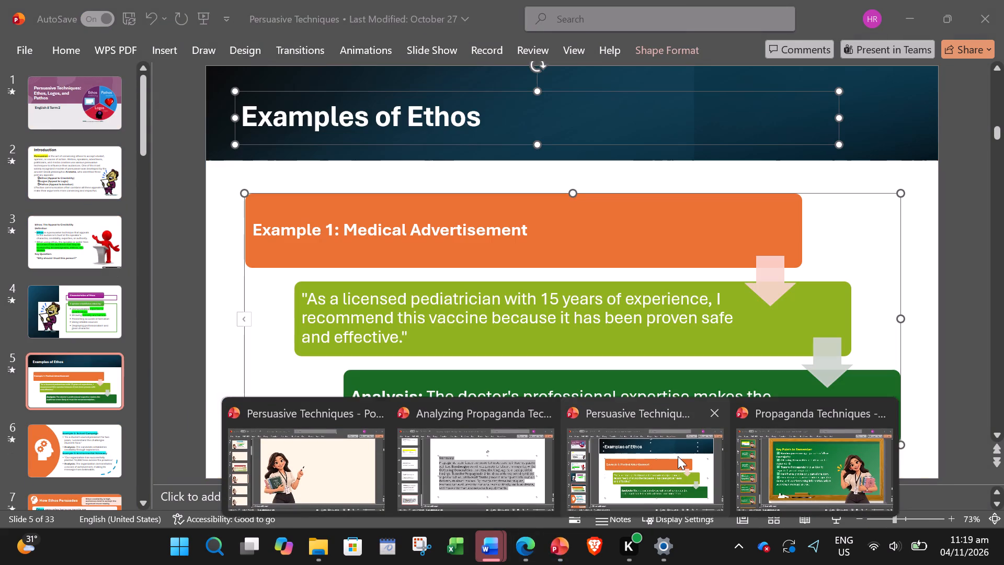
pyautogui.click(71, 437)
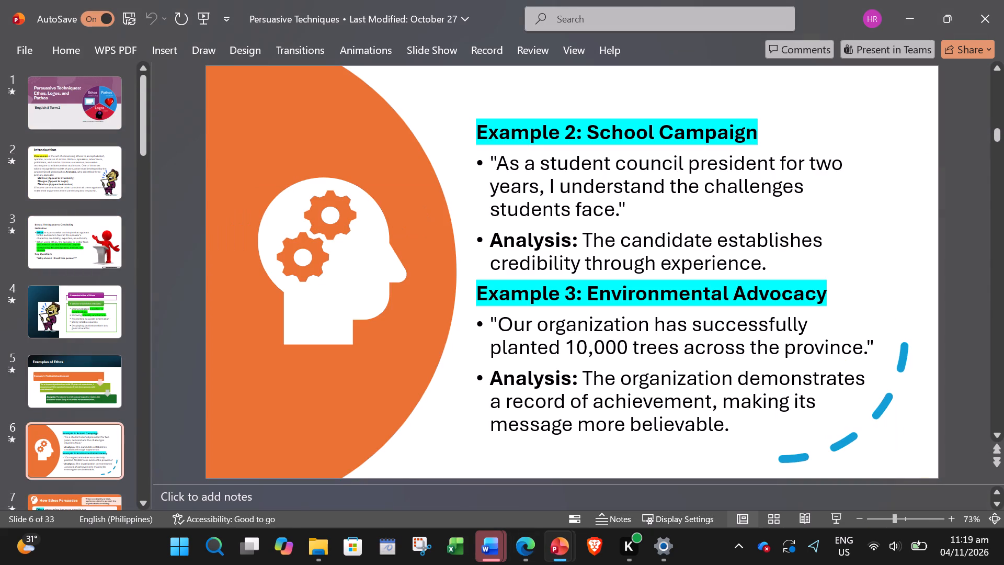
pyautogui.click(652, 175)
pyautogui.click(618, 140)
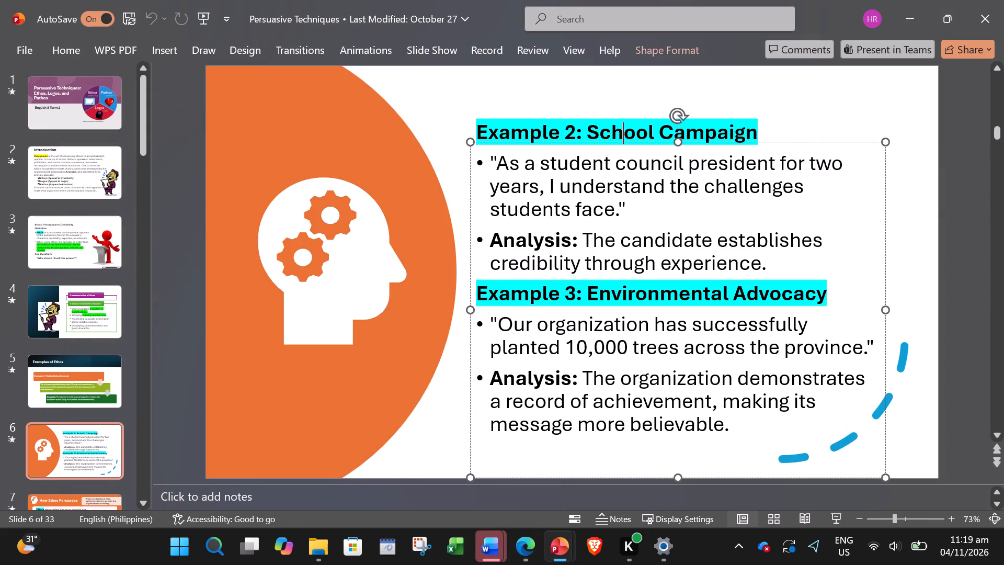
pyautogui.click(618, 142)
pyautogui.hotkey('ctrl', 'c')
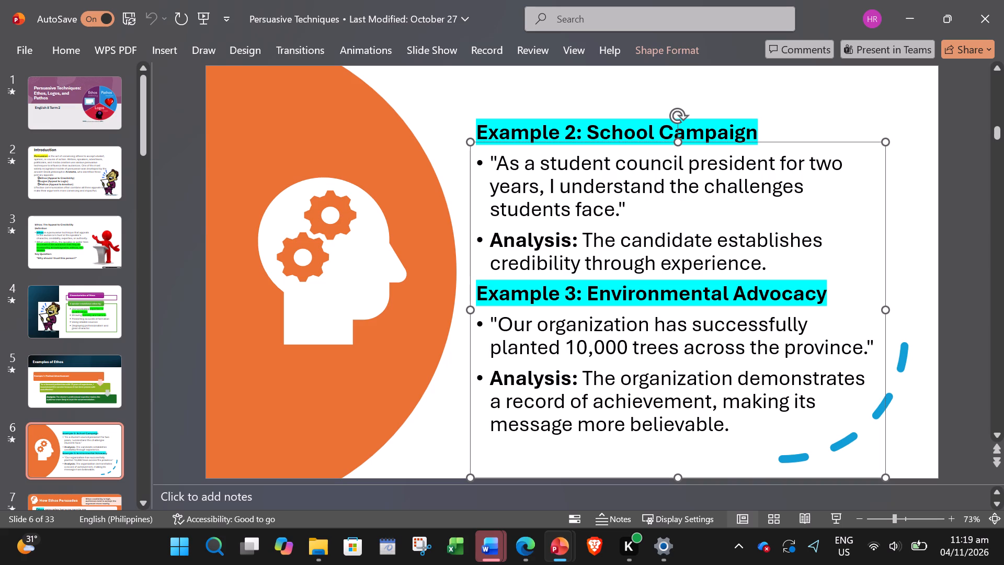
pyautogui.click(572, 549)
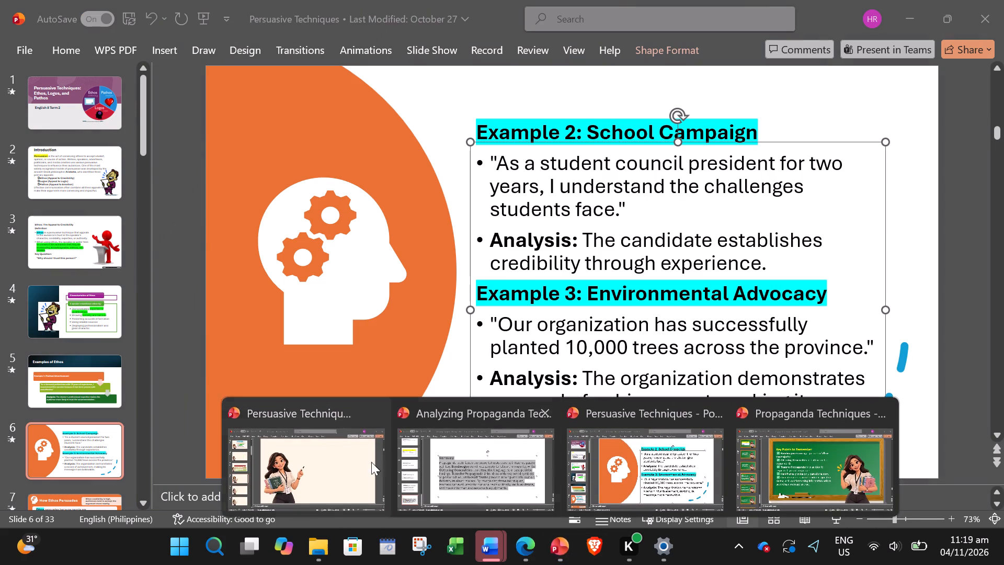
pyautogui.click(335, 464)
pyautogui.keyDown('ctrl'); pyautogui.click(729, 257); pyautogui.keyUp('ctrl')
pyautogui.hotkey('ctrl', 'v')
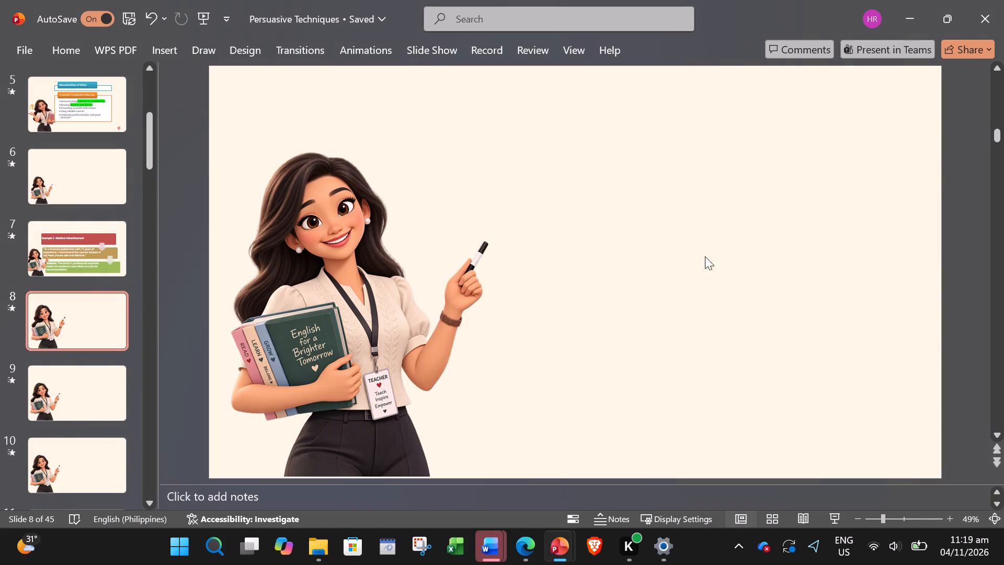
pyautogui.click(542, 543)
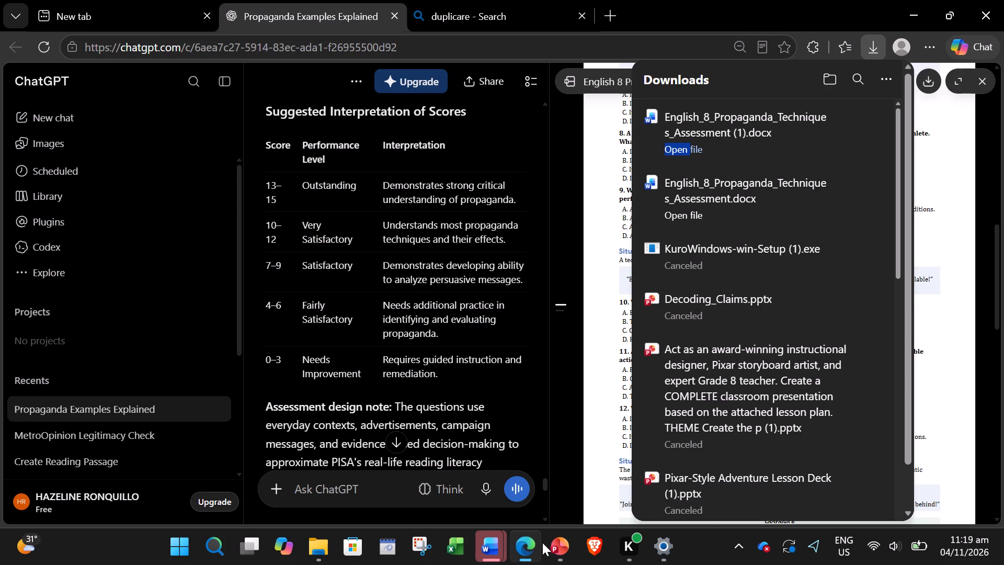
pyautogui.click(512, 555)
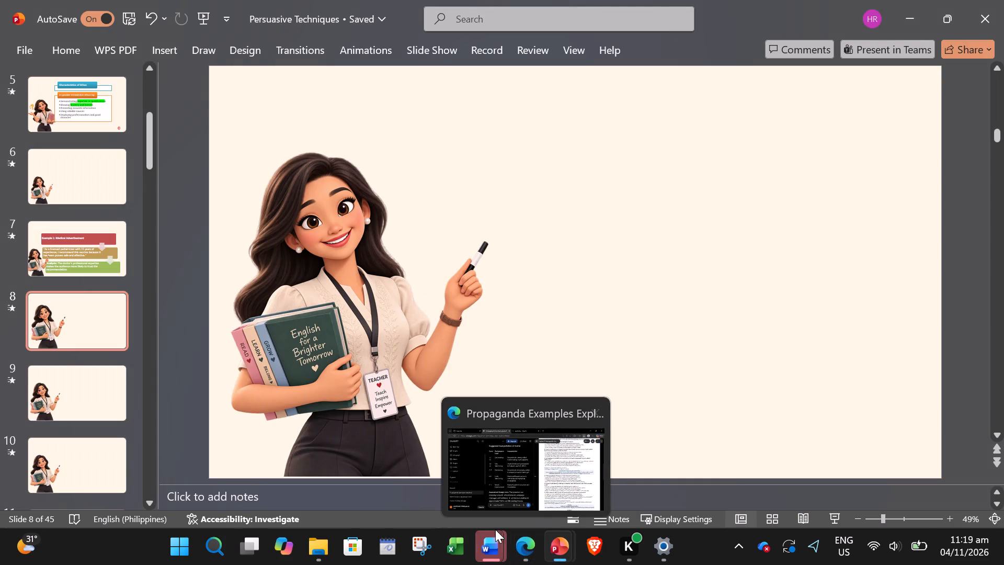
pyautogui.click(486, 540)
# Copy the Example 2 and Example 3 text box from slide 6 of the 33-slide presentation onto slide 8, beside the teacher's raised marker.
pyautogui.click(574, 539)
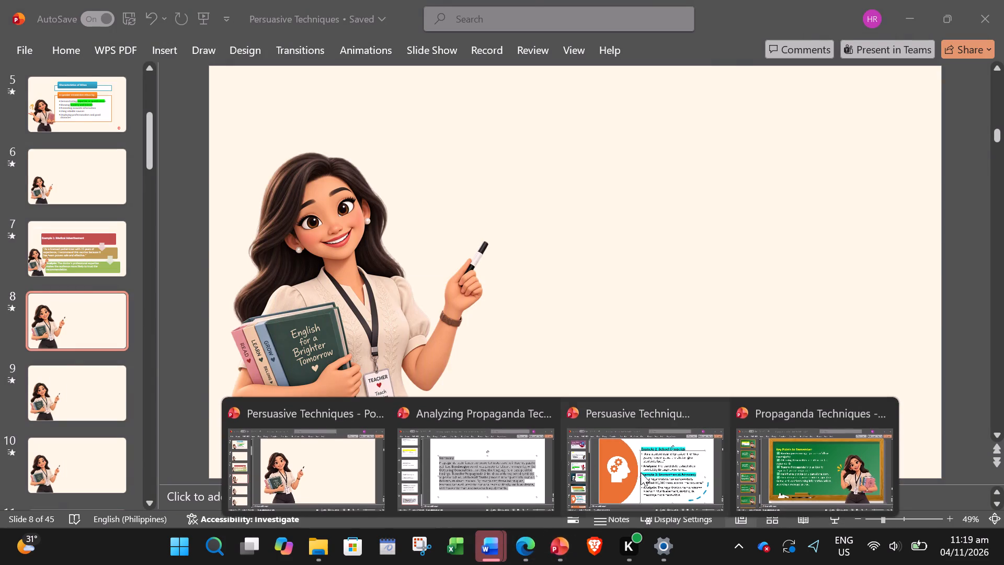
pyautogui.click(681, 462)
pyautogui.click(662, 182)
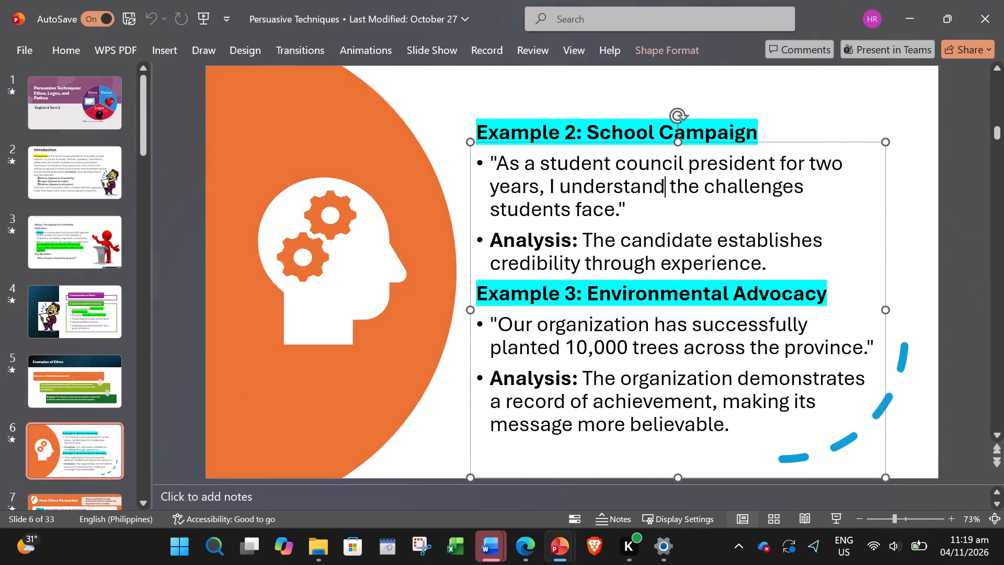
pyautogui.click(766, 145)
pyautogui.moveTo(765, 142); pyautogui.dragTo(766, 129)
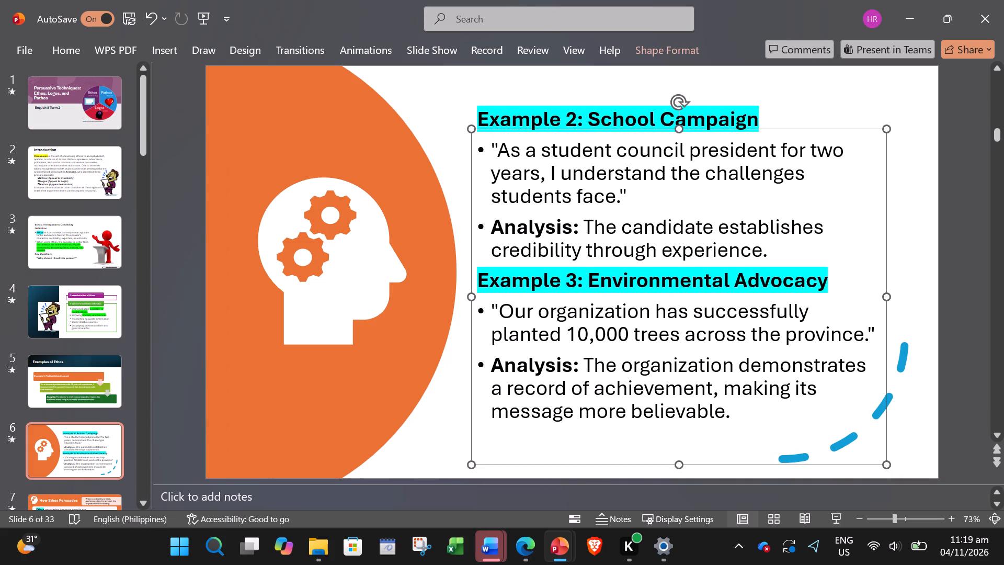
pyautogui.rightClick(766, 129)
pyautogui.click(793, 154)
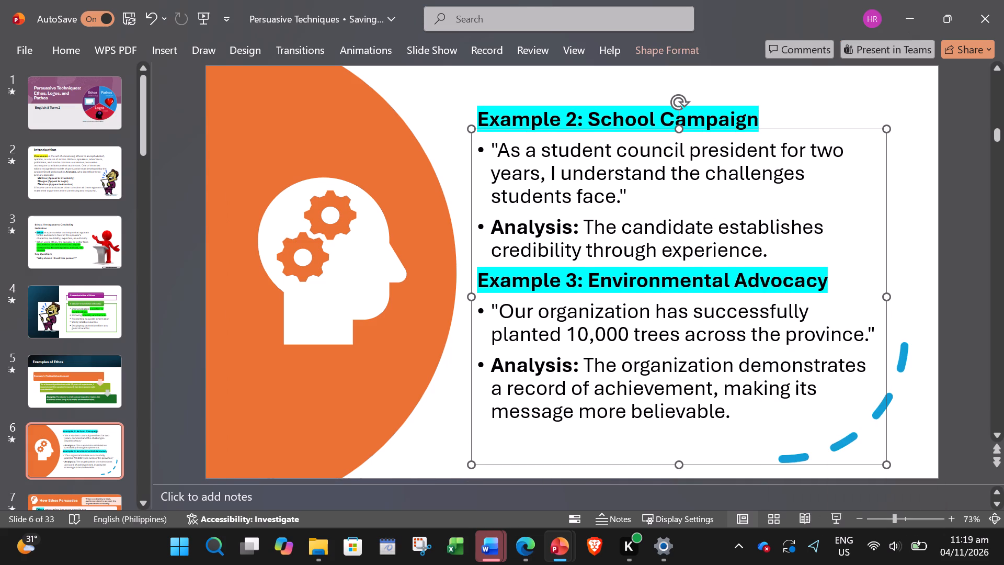
pyautogui.click(563, 539)
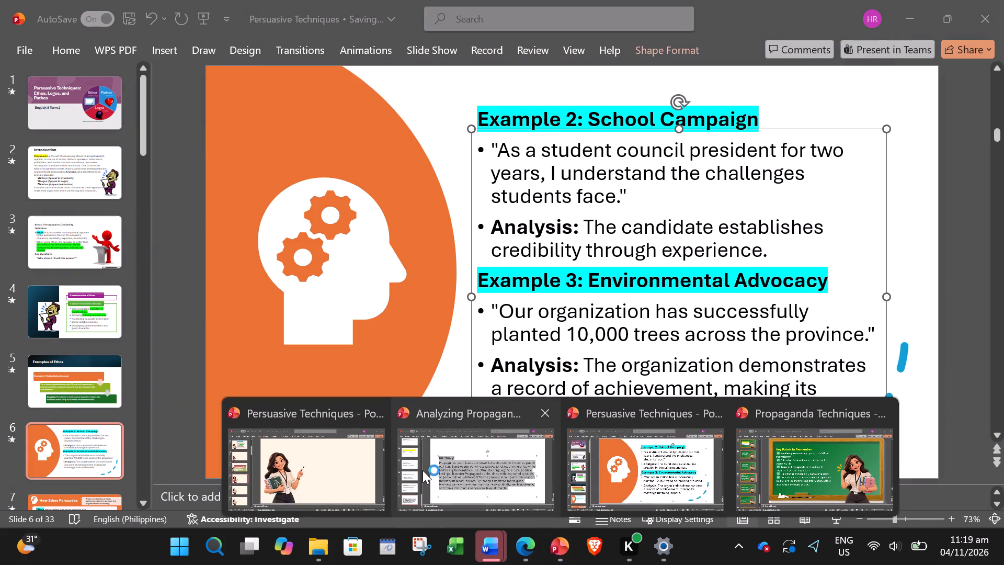
pyautogui.click(348, 468)
pyautogui.hotkey('ctrl', 'v')
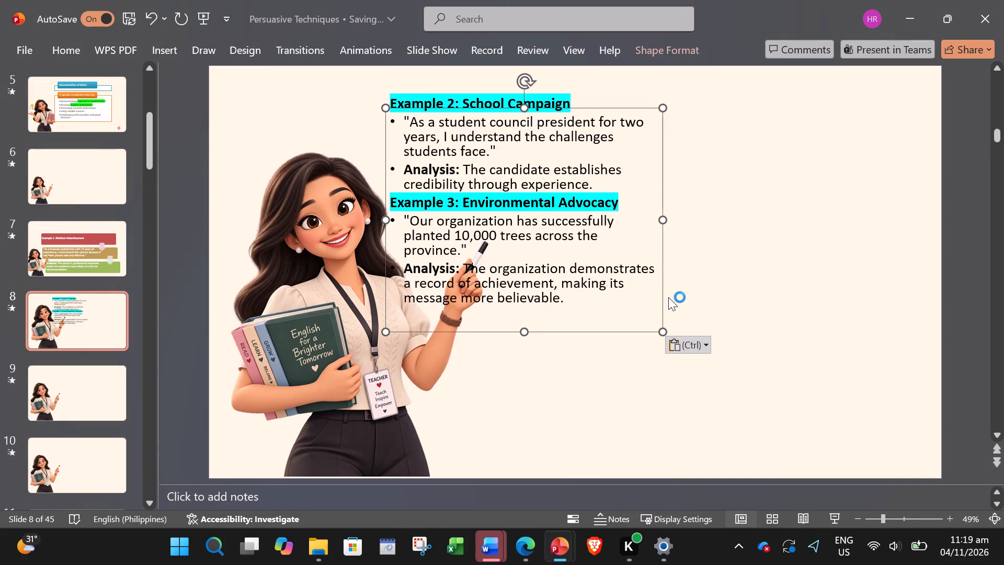
pyautogui.moveTo(666, 148); pyautogui.dragTo(788, 144)
# Enlarge the Example 2 and Example 3 text box on slide 8 and increase all its text to size 40.
pyautogui.click(672, 180)
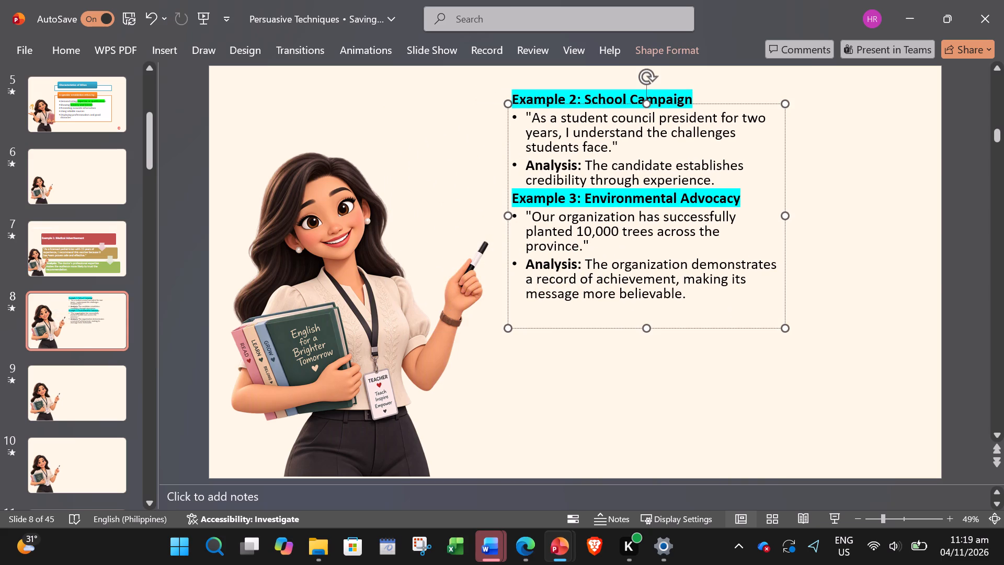
pyautogui.hotkey('ctrl', 'a')
pyautogui.click(74, 54)
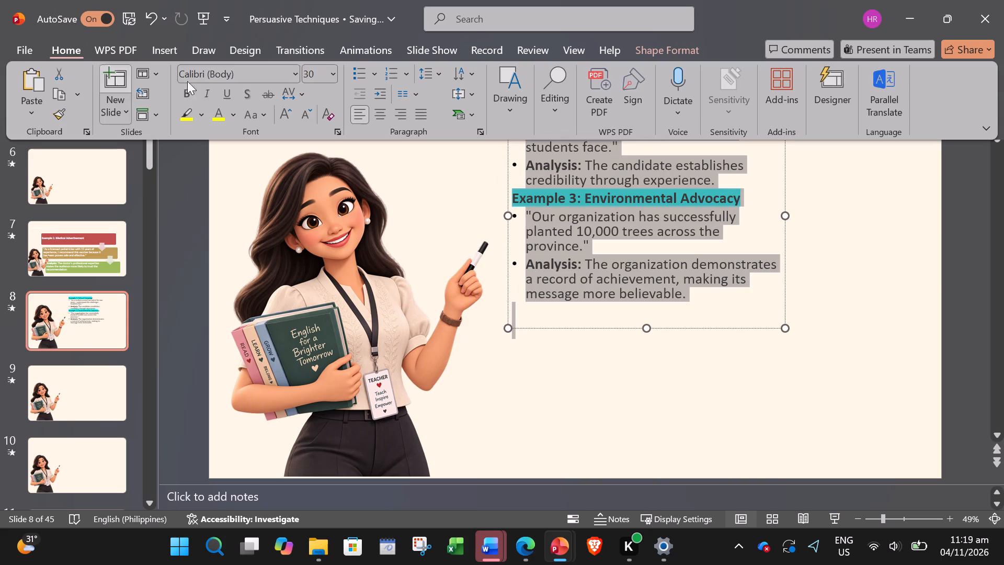
pyautogui.tripleClick(289, 106)
pyautogui.click(289, 106)
pyautogui.click(791, 330)
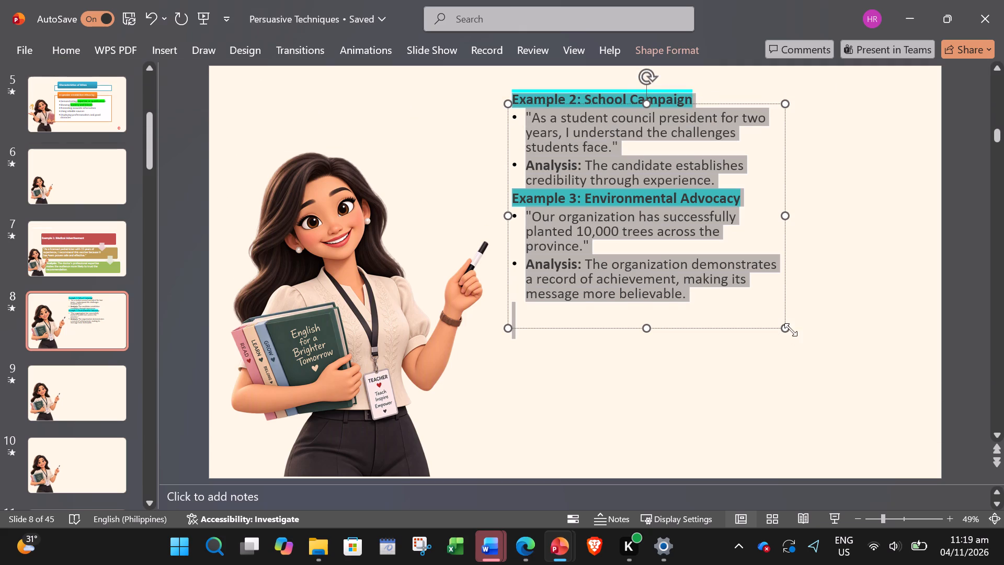
pyautogui.moveTo(791, 330); pyautogui.dragTo(866, 425)
pyautogui.click(719, 326)
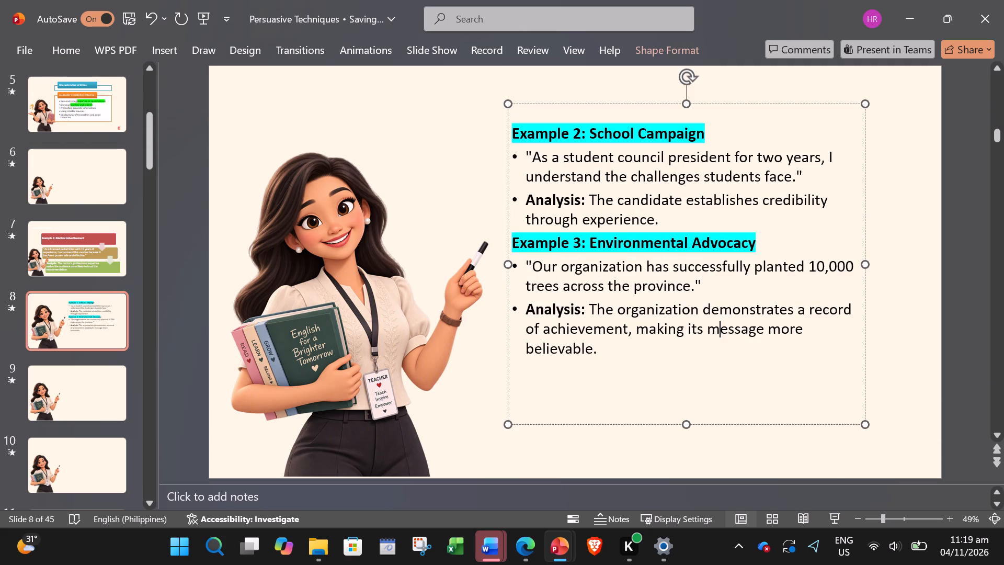
pyautogui.hotkey('ctrl', 'a')
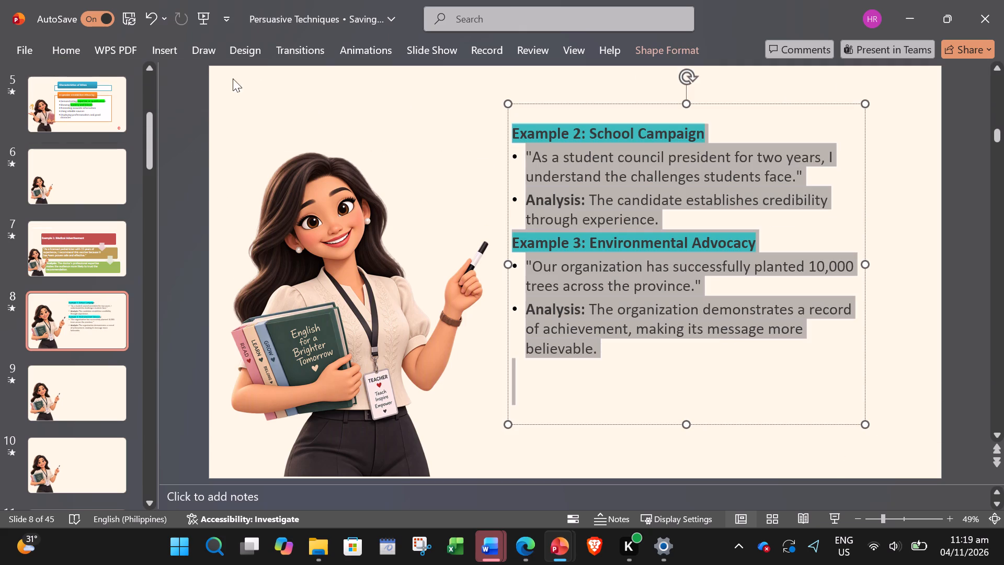
pyautogui.click(70, 52)
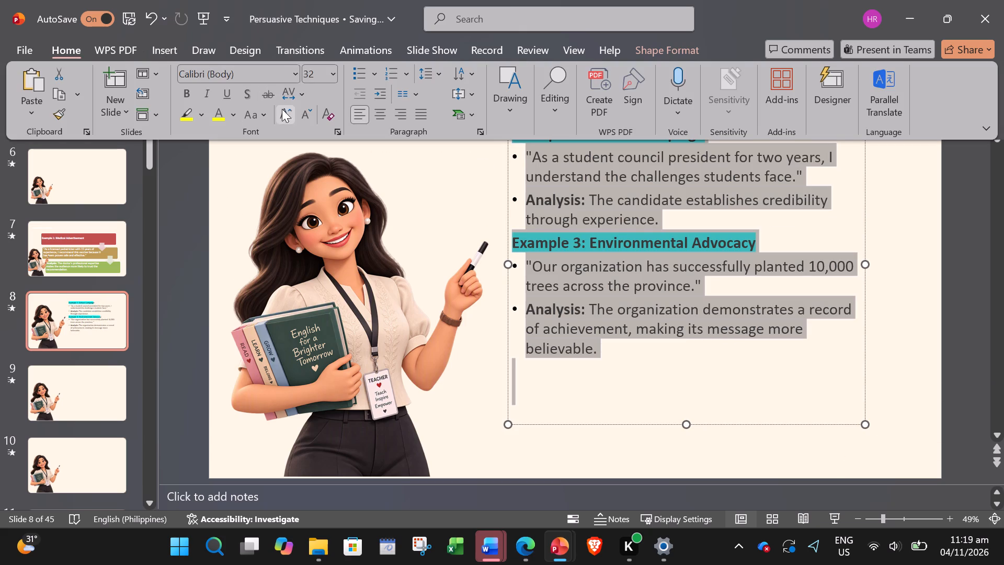
pyautogui.click(285, 115)
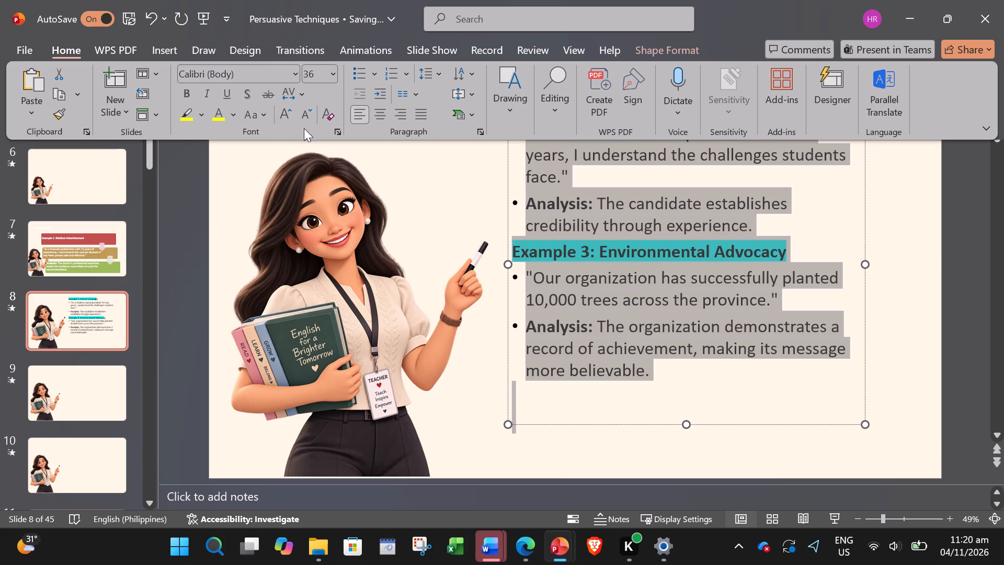
pyautogui.click(279, 119)
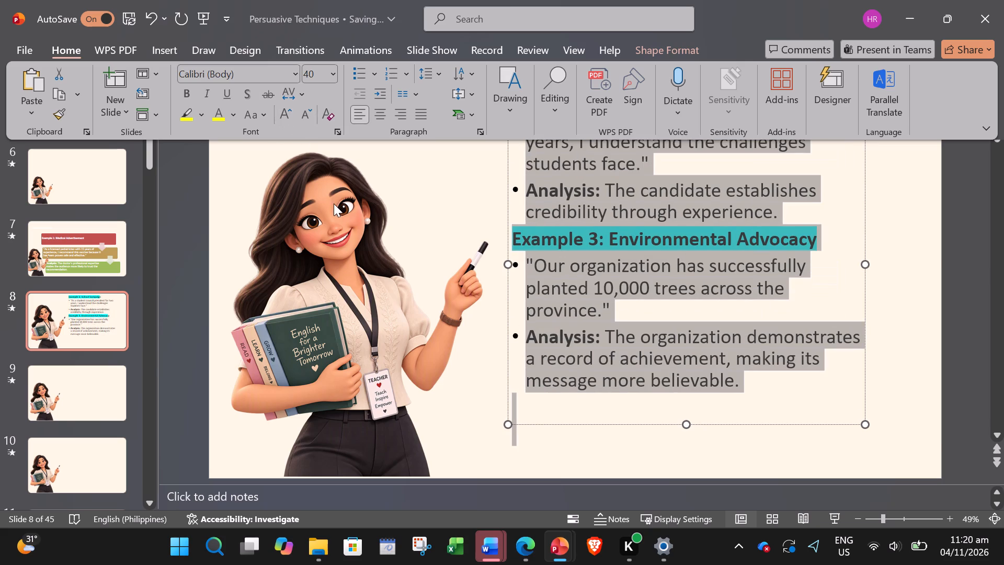
pyautogui.click(256, 188)
# Move slide 6, containing only the small teacher picture, below the Example 2 and Example 3 slide to position 8.
pyautogui.moveTo(87, 178); pyautogui.dragTo(100, 333)
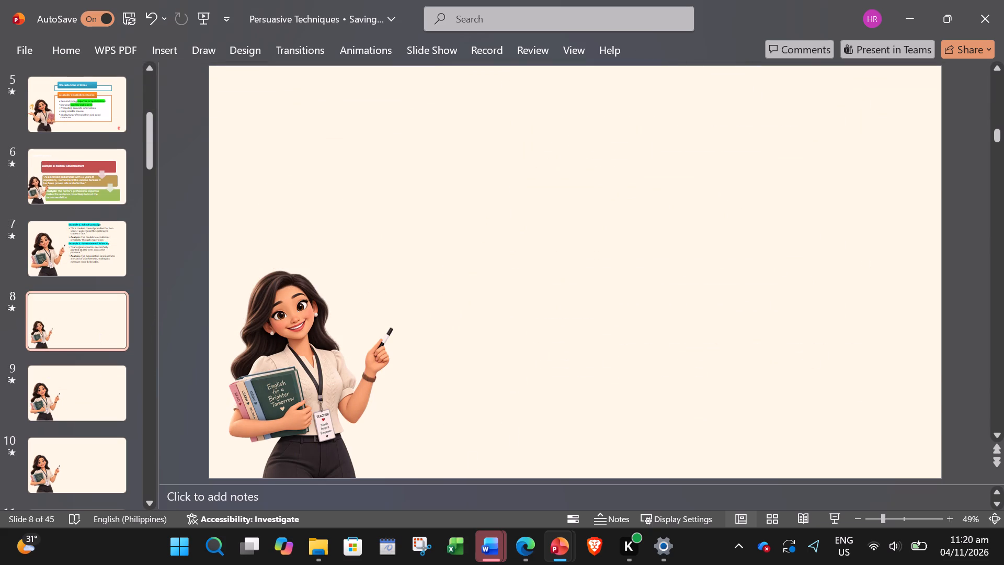
# Copy the How Ethos Persuades title, credibility statement, introductory text, five labels and their icons from slide 7 of the 33-slide presentation onto slide 8.
pyautogui.click(553, 548)
pyautogui.click(671, 471)
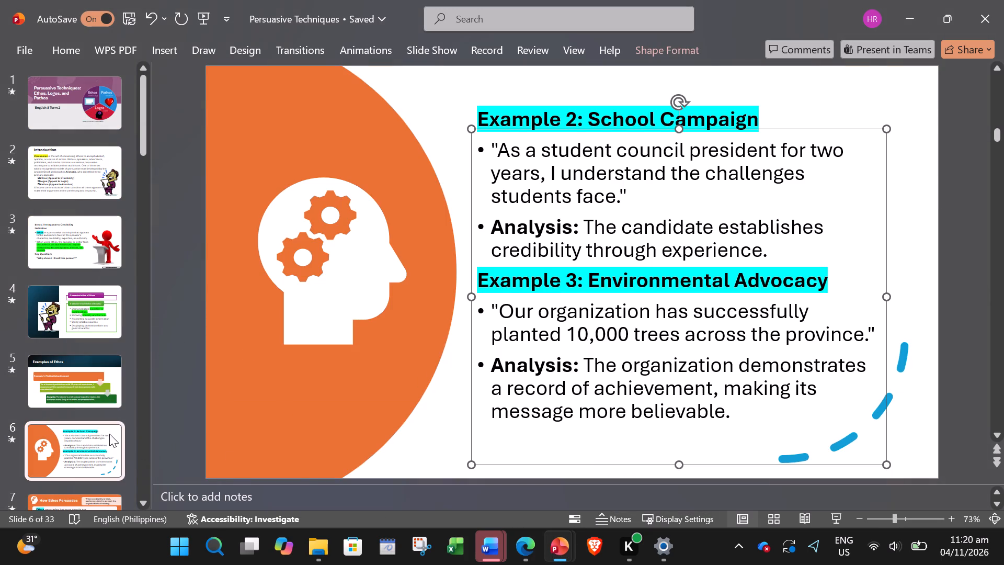
pyautogui.scroll(-2, 109, 434)
pyautogui.click(88, 372)
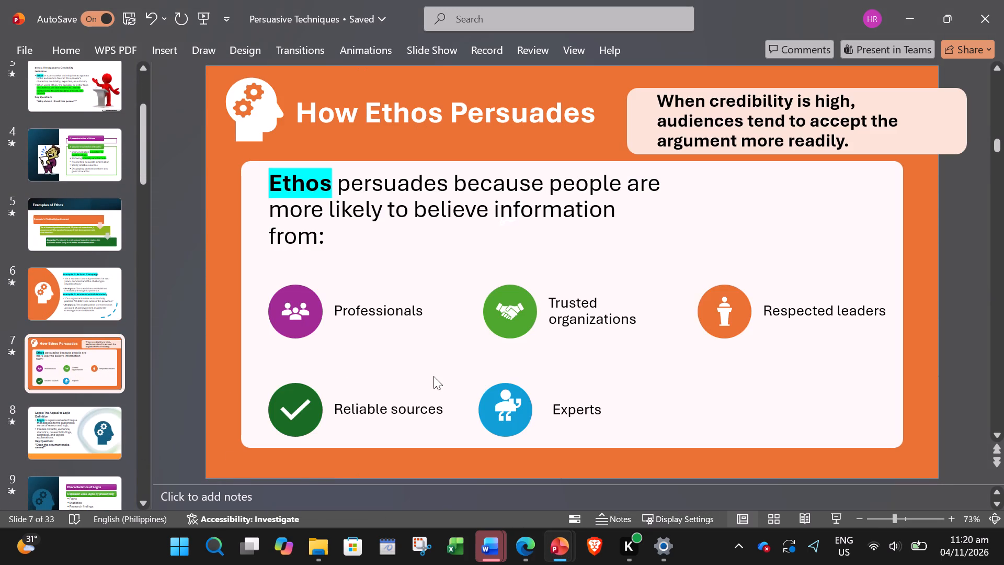
pyautogui.click(256, 180)
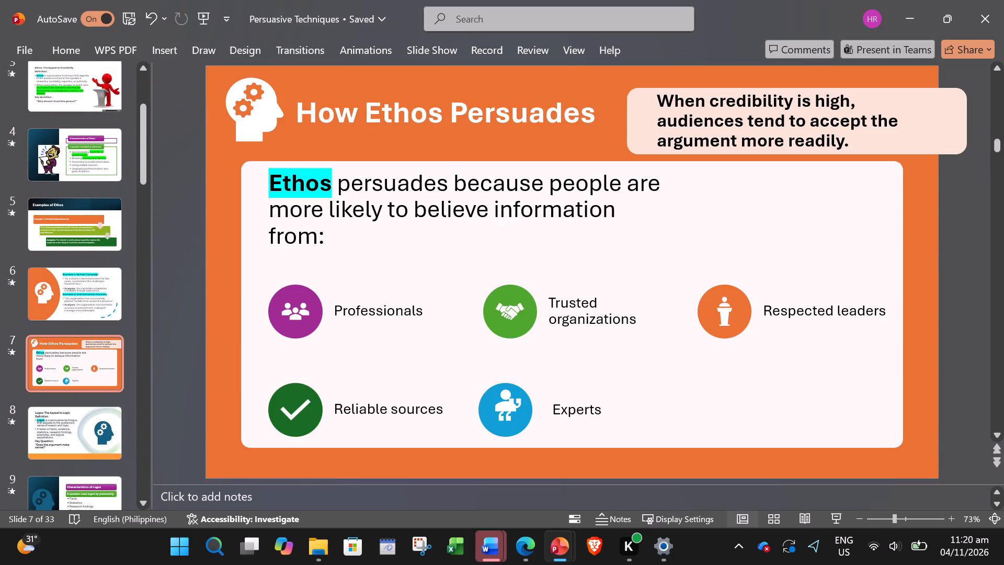
pyautogui.click(267, 179)
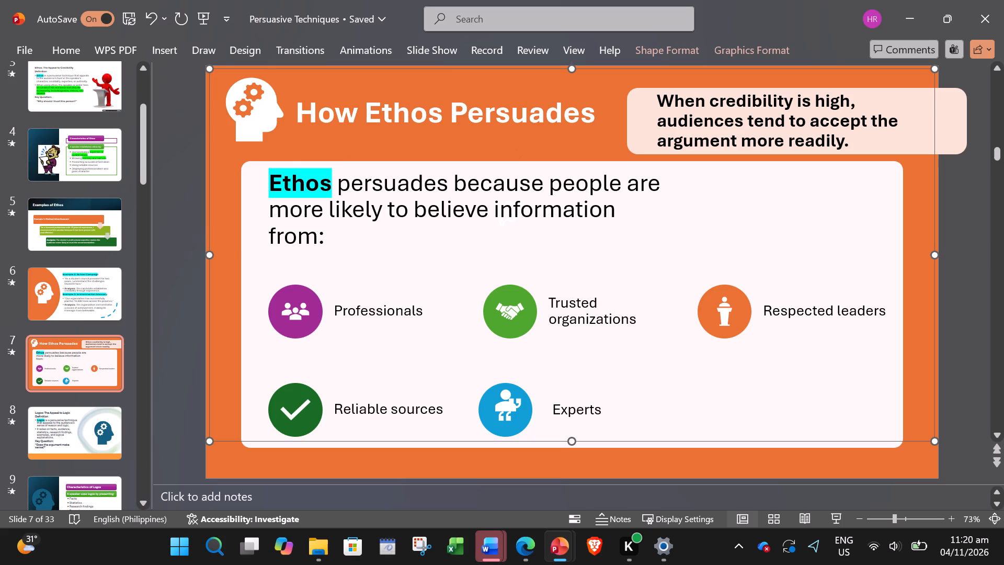
pyautogui.keyDown('shift'); pyautogui.click(472, 140); pyautogui.keyUp('shift')
pyautogui.keyDown('shift'); pyautogui.click(674, 127); pyautogui.keyUp('shift')
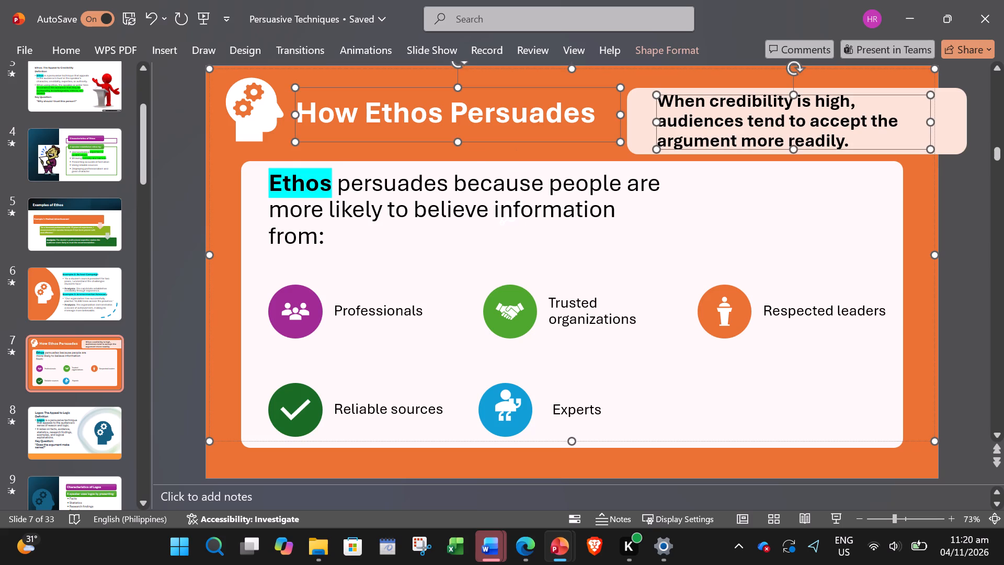
pyautogui.keyDown('shift'); pyautogui.click(408, 207); pyautogui.keyUp('shift')
pyautogui.keyDown('shift'); pyautogui.click(340, 308); pyautogui.keyUp('shift')
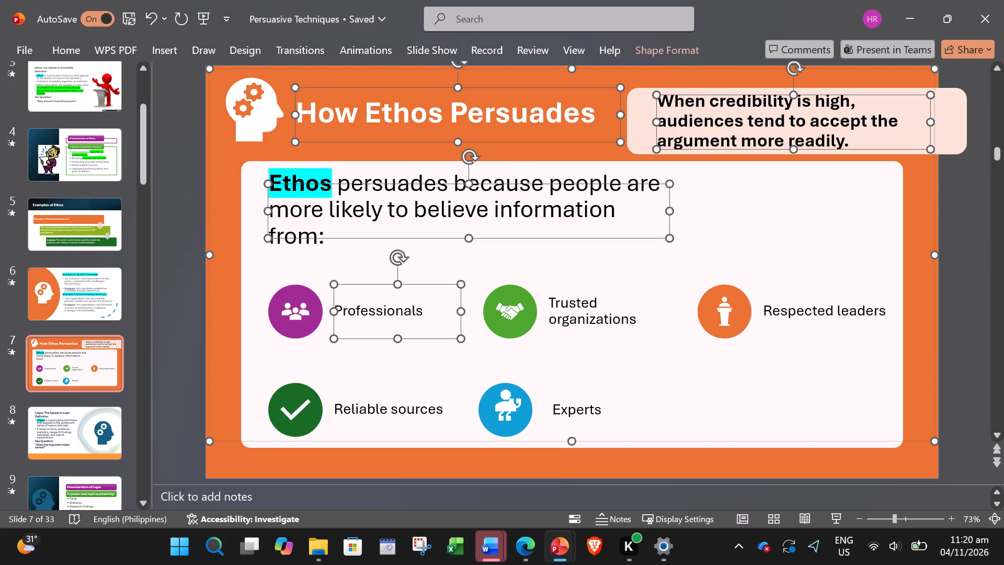
pyautogui.keyDown('shift'); pyautogui.click(554, 315); pyautogui.keyUp('shift')
pyautogui.keyDown('shift'); pyautogui.click(831, 313); pyautogui.keyUp('shift')
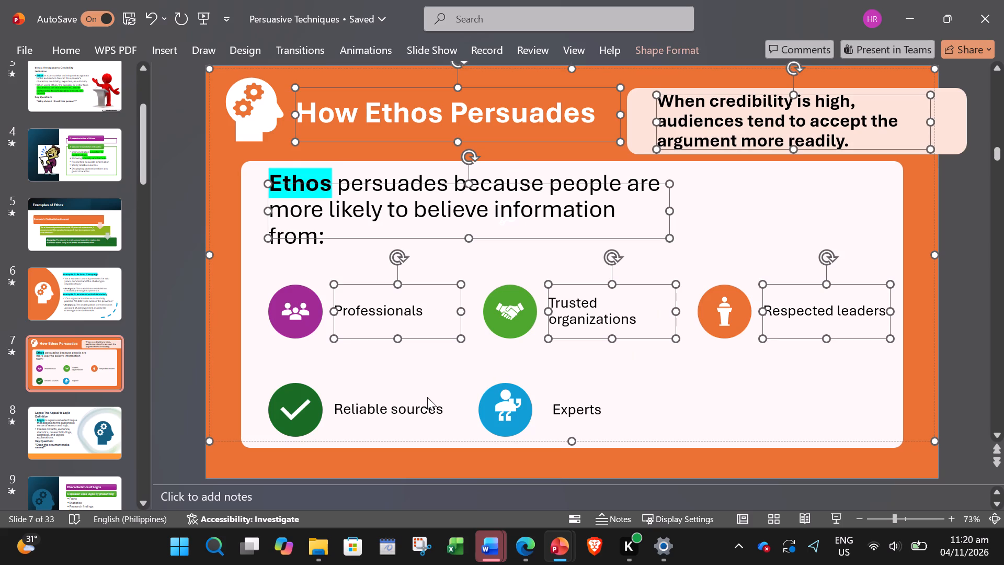
pyautogui.keyDown('shift'); pyautogui.click(427, 397); pyautogui.keyUp('shift')
pyautogui.keyDown('shift'); pyautogui.click(425, 405); pyautogui.keyUp('shift')
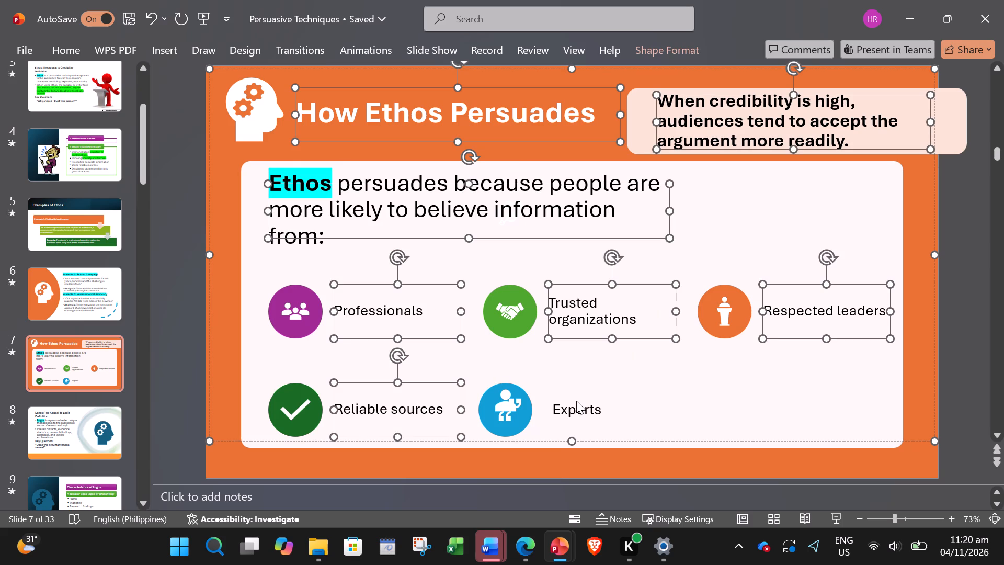
pyautogui.keyDown('shift'); pyautogui.click(576, 401); pyautogui.keyUp('shift')
pyautogui.keyDown('shift'); pyautogui.click(576, 402); pyautogui.keyUp('shift')
pyautogui.keyDown('shift'); pyautogui.click(720, 322); pyautogui.keyUp('shift')
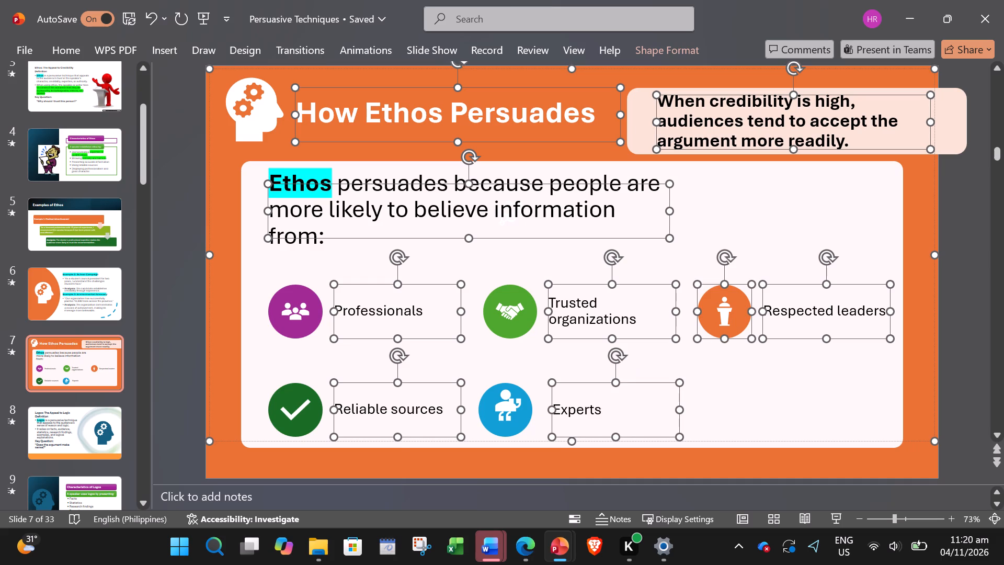
pyautogui.keyDown('shift'); pyautogui.click(512, 312); pyautogui.keyUp('shift')
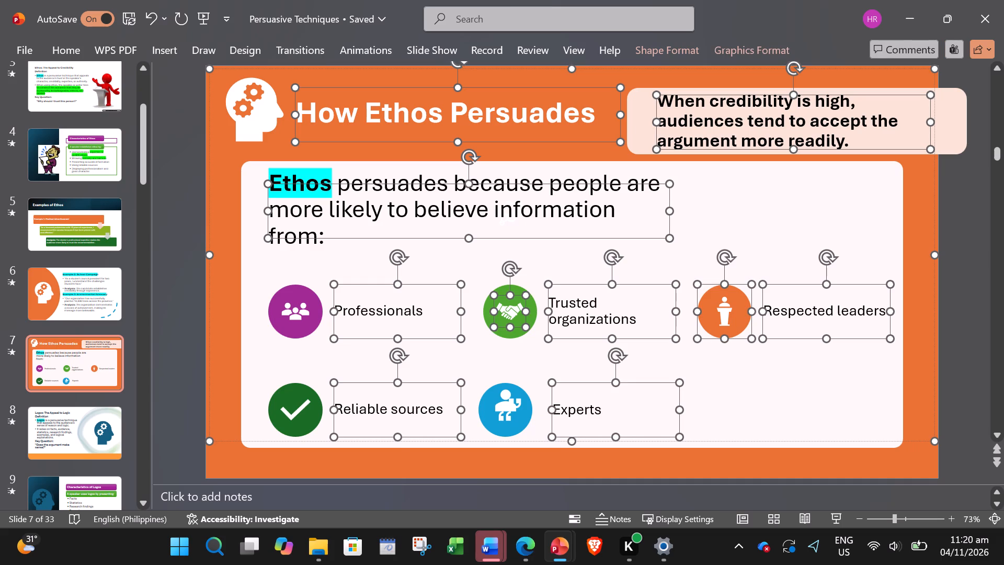
pyautogui.keyDown('shift'); pyautogui.click(296, 314); pyautogui.keyUp('shift')
pyautogui.keyDown('shift'); pyautogui.click(318, 311); pyautogui.keyUp('shift')
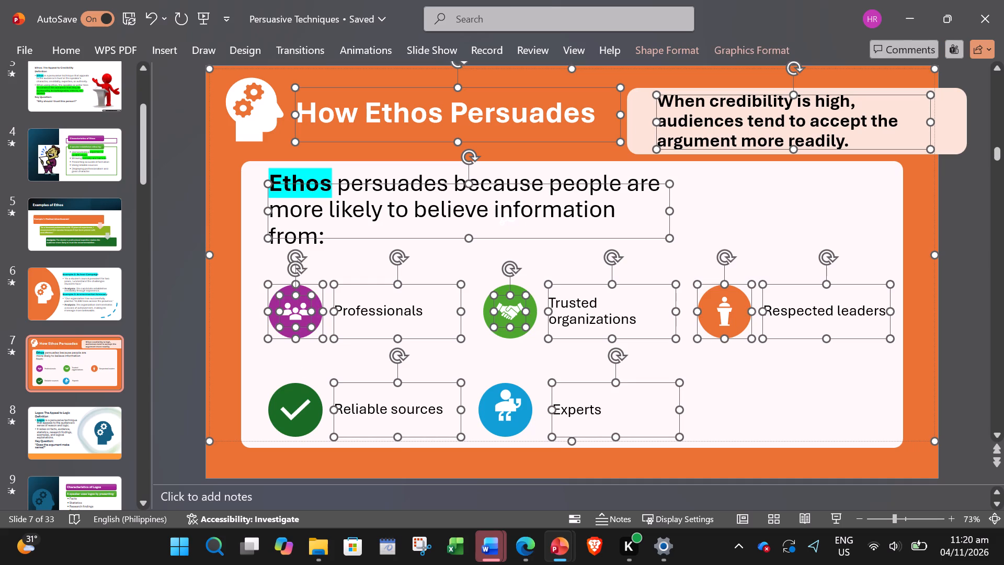
pyautogui.keyDown('shift'); pyautogui.click(295, 390); pyautogui.keyUp('shift')
pyautogui.keyDown('shift'); pyautogui.click(299, 404); pyautogui.keyUp('shift')
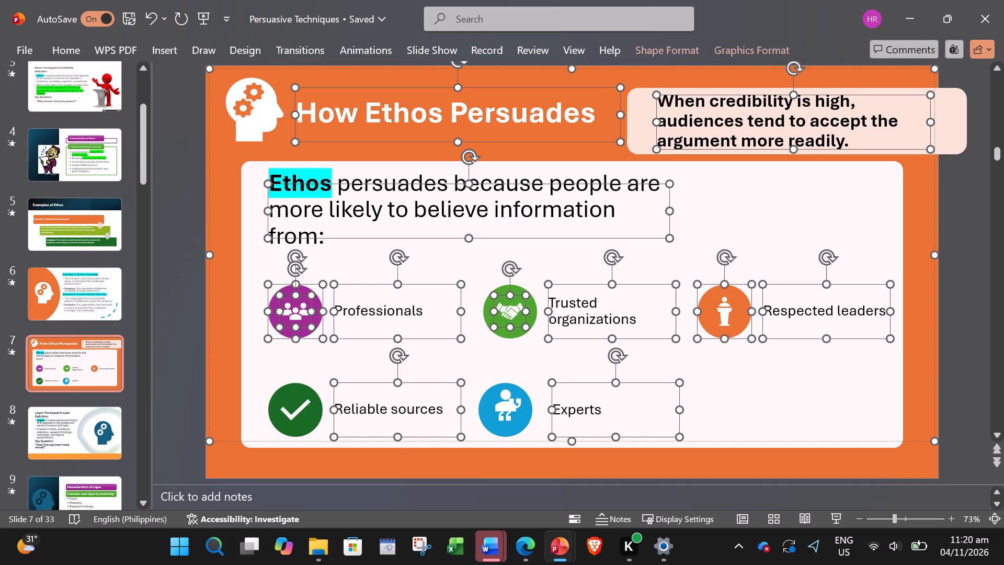
pyautogui.keyDown('shift'); pyautogui.click(300, 409); pyautogui.keyUp('shift')
pyautogui.keyDown('shift'); pyautogui.click(270, 414); pyautogui.keyUp('shift')
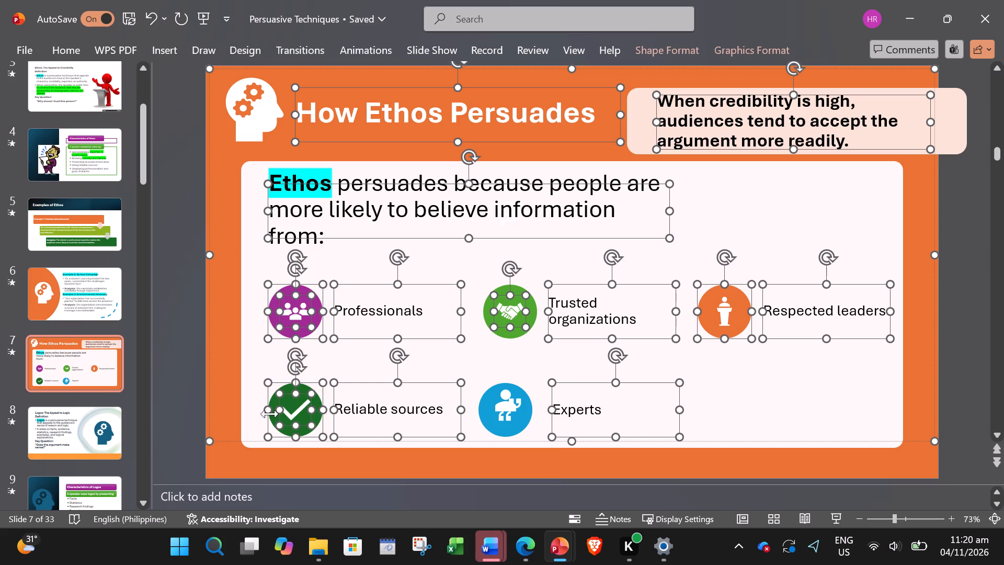
pyautogui.keyDown('shift'); pyautogui.click(724, 320); pyautogui.keyUp('shift')
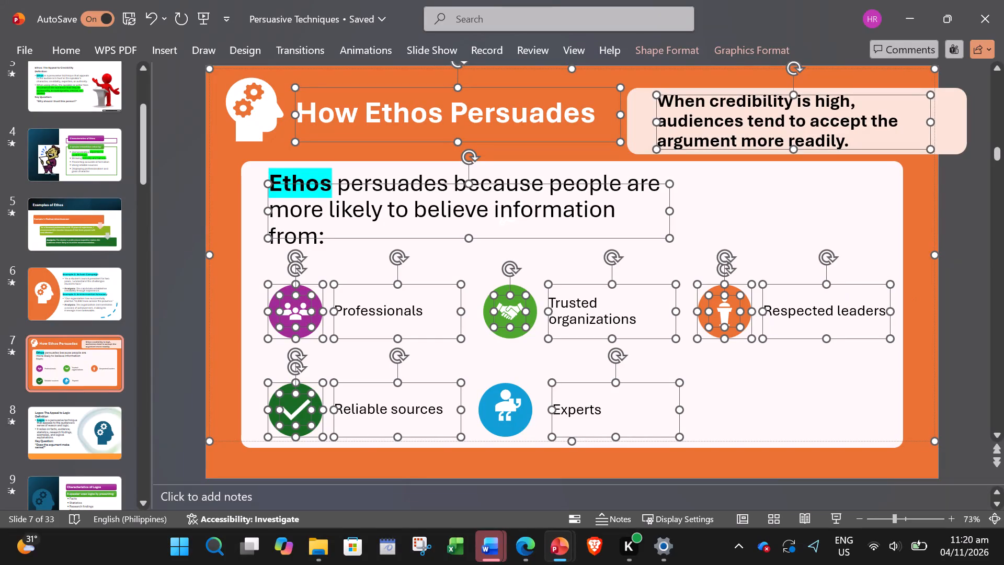
pyautogui.keyDown('shift'); pyautogui.click(503, 411); pyautogui.keyUp('shift')
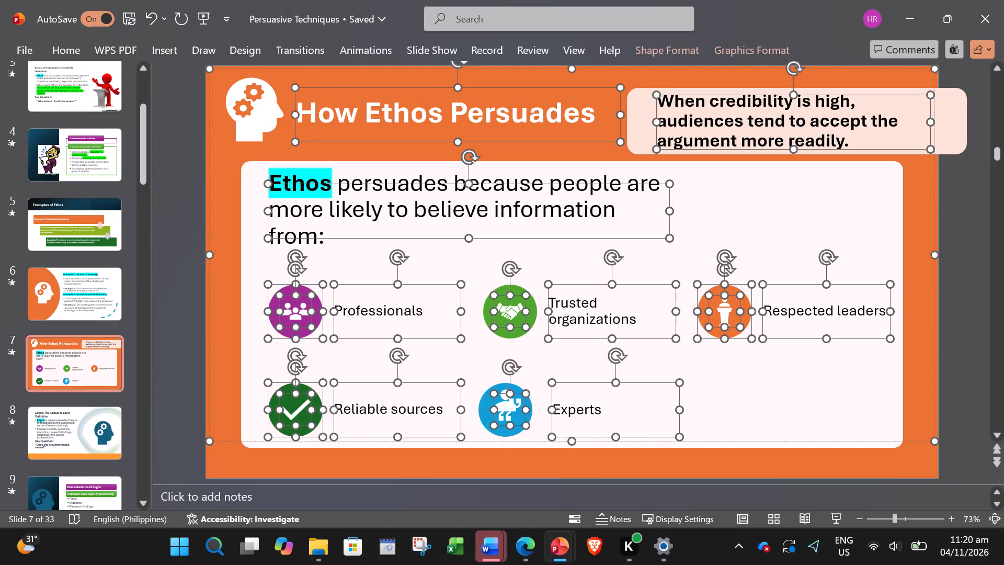
pyautogui.keyDown('shift'); pyautogui.click(486, 414); pyautogui.keyUp('shift')
pyautogui.hotkey('ctrl', 'c')
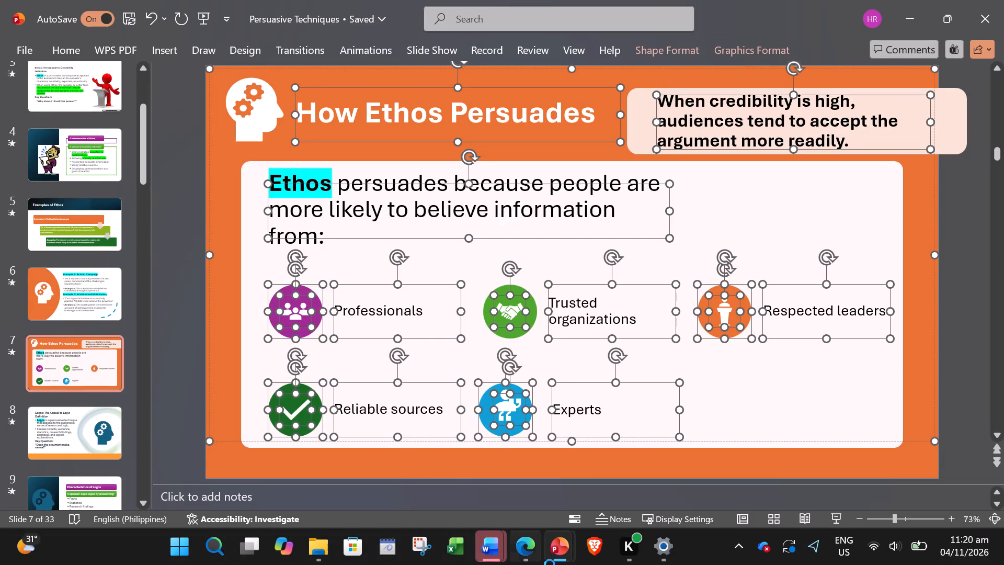
pyautogui.click(564, 546)
pyautogui.moveTo(287, 473); pyautogui.dragTo(541, 347)
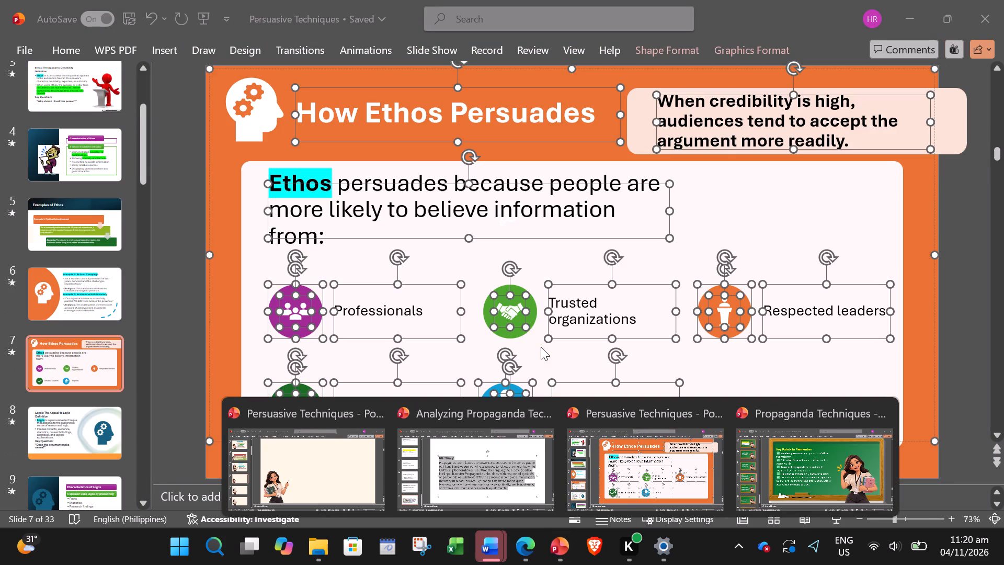
pyautogui.hotkey('ctrl', 'v')
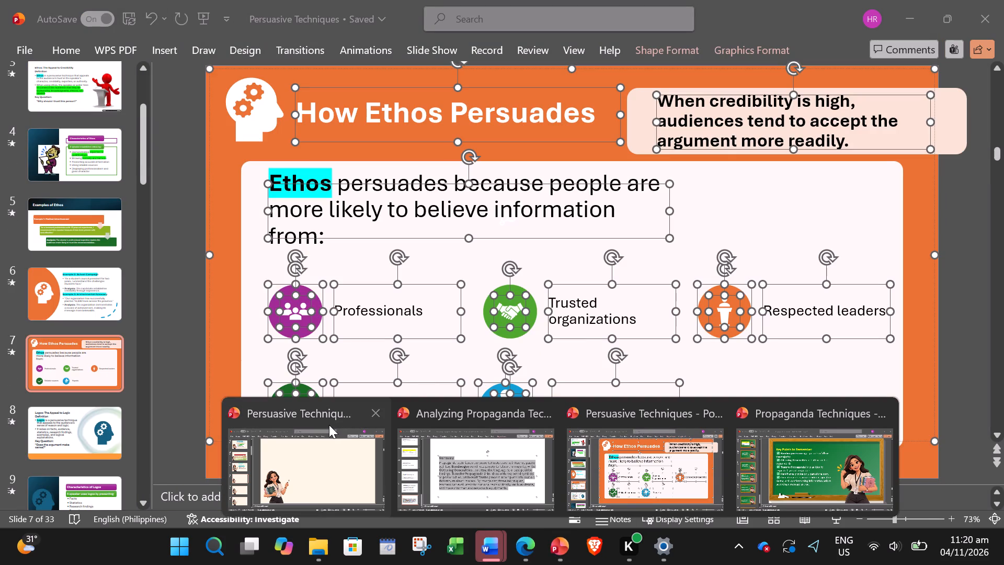
pyautogui.click(340, 466)
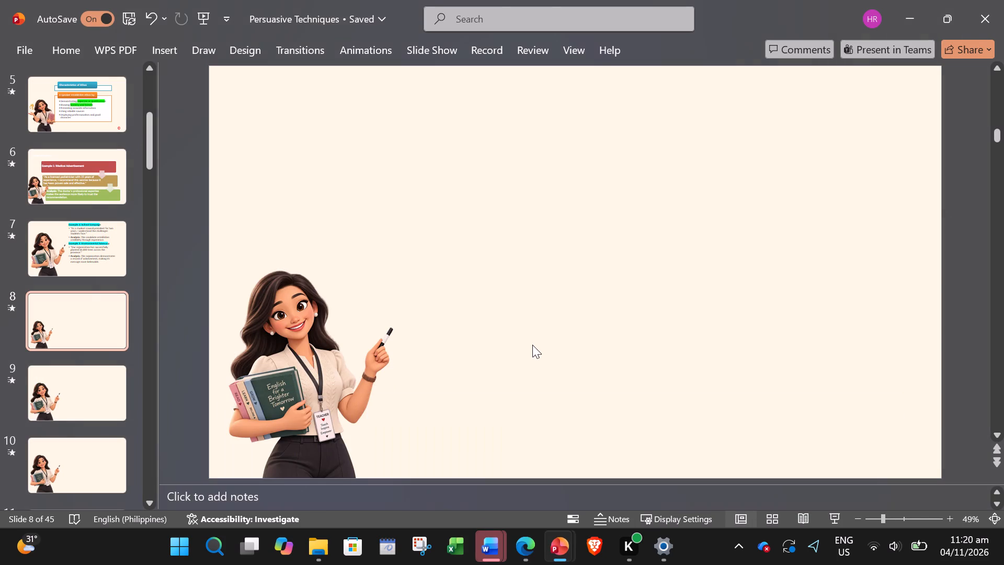
pyautogui.hotkey('ctrl', 'v')
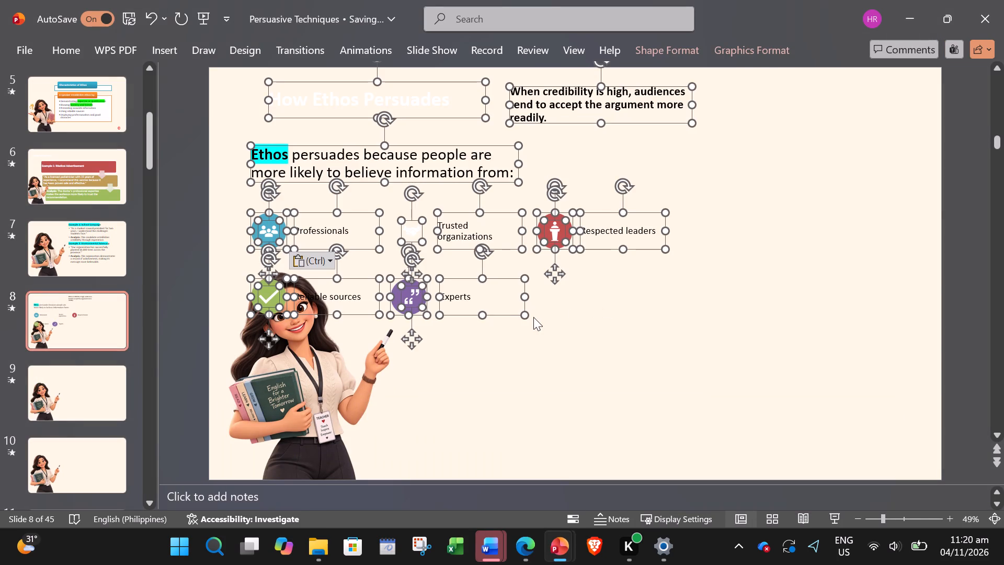
# Enlarge all the pasted How Ethos Persuades text boxes and icons together on slide 8.
pyautogui.moveTo(524, 316); pyautogui.dragTo(585, 327)
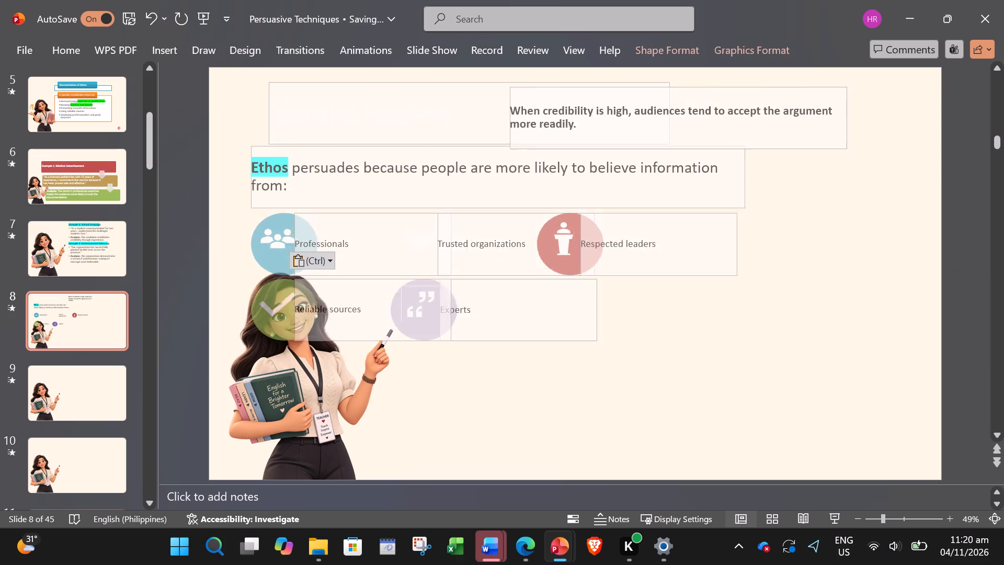
pyautogui.moveTo(585, 327); pyautogui.dragTo(579, 343)
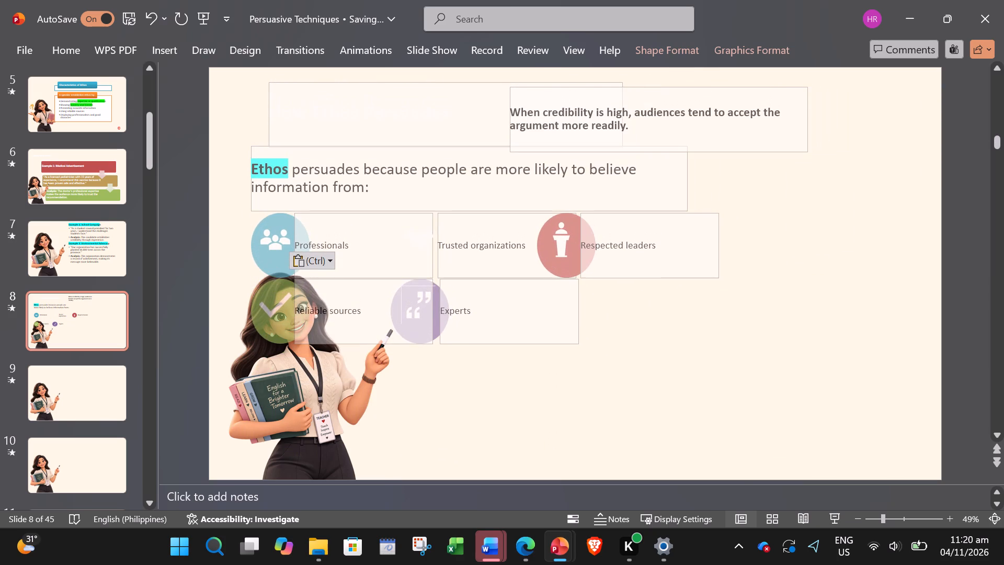
pyautogui.moveTo(579, 343); pyautogui.dragTo(579, 335)
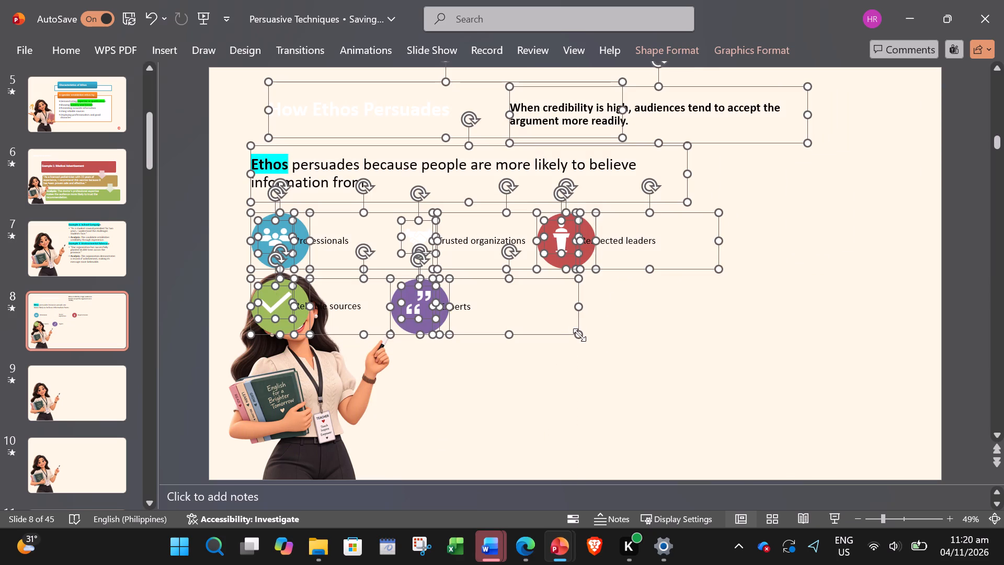
# Change the font colour of the How Ethos Persuades title on slide 8 to black.
pyautogui.click(436, 112)
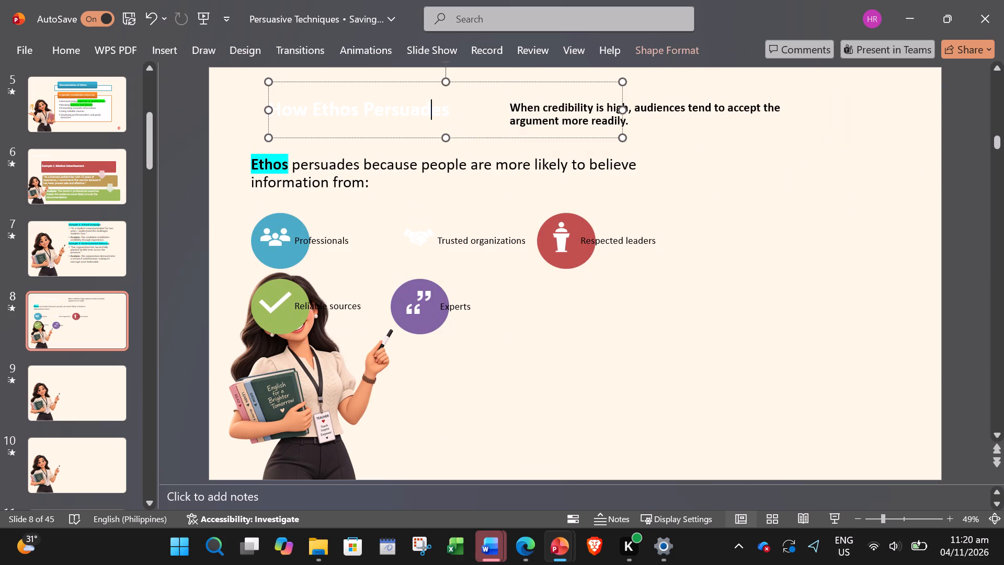
pyautogui.hotkey('ctrl', 'a')
pyautogui.click(80, 47)
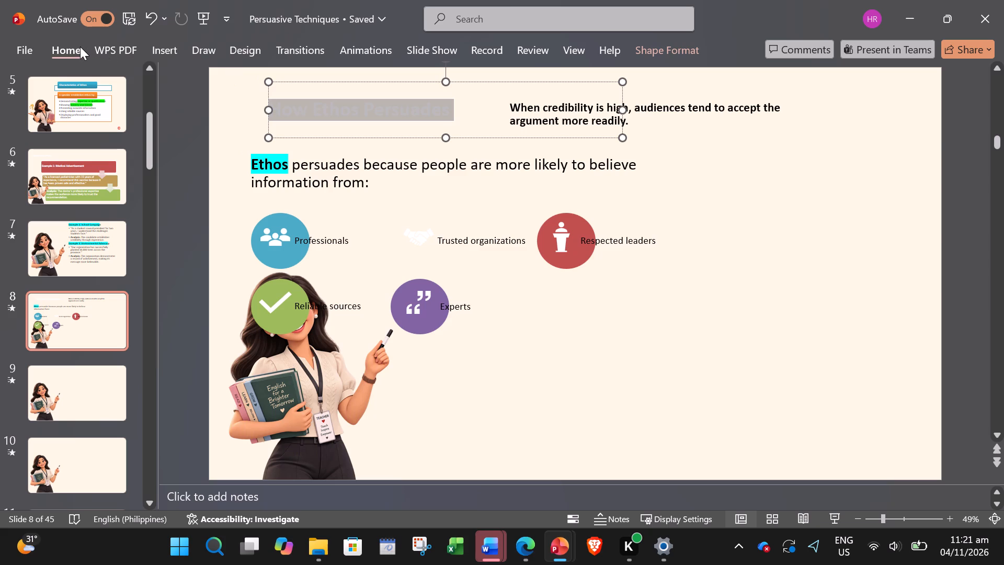
pyautogui.click(236, 118)
pyautogui.scroll(1, 241, 128)
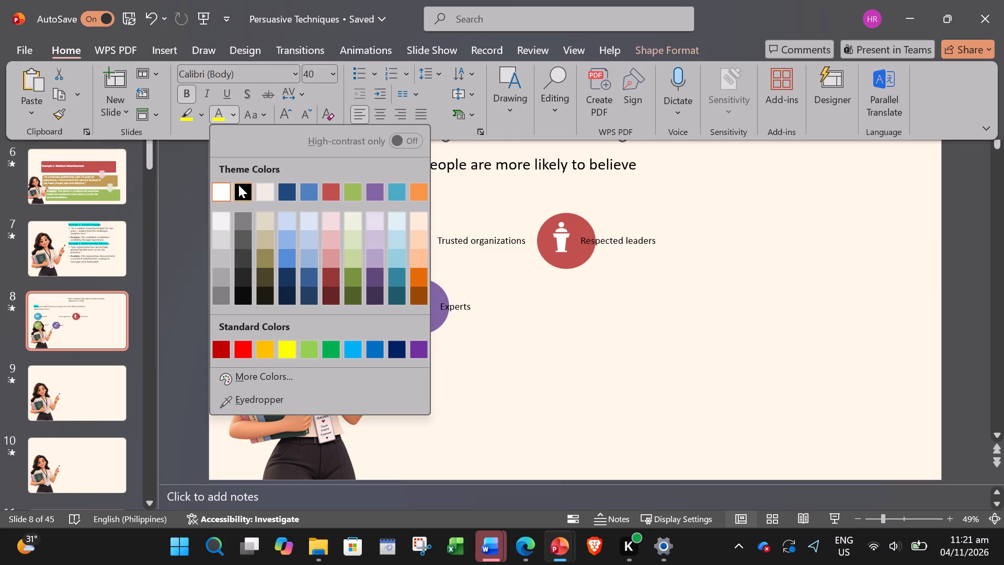
pyautogui.click(238, 187)
pyautogui.click(423, 284)
# Move the teacher picture on slide 8 to the slide's lower-right corner, clear of the icons and labels.
pyautogui.moveTo(312, 371); pyautogui.dragTo(455, 387)
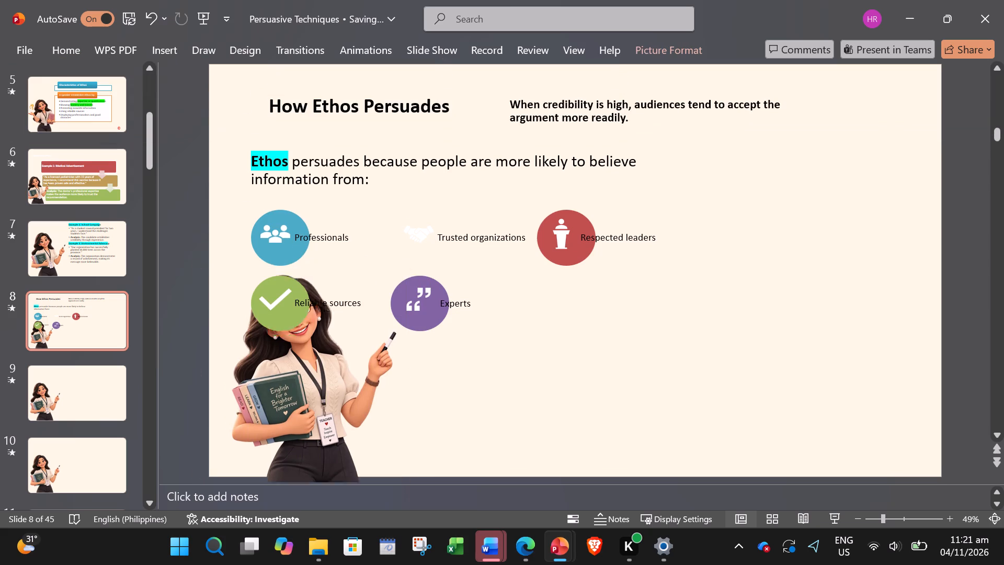
pyautogui.moveTo(455, 387); pyautogui.dragTo(851, 337)
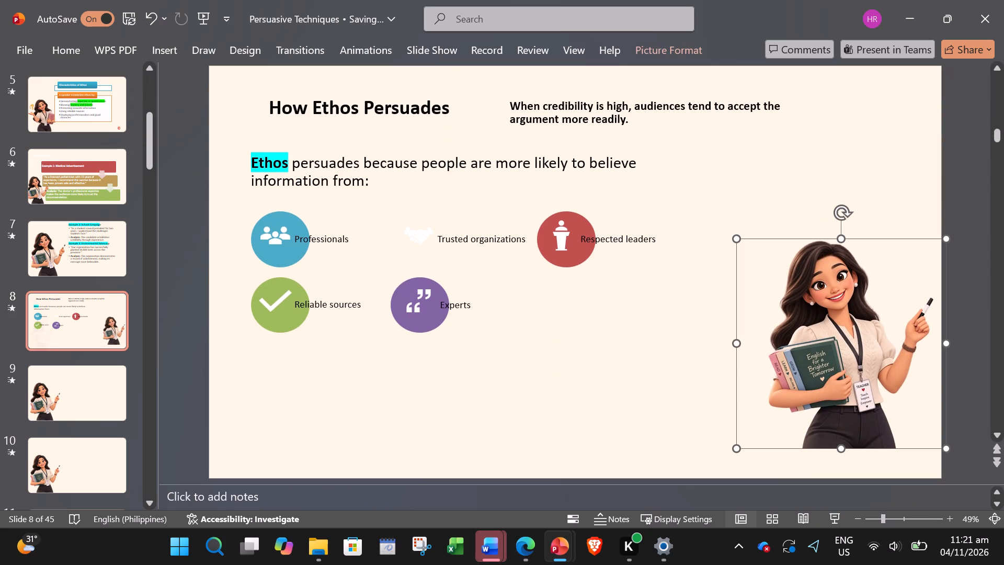
# Move the Respected leaders label on slide 8 to the right so it clears its red icon circle.
pyautogui.click(609, 245)
pyautogui.click(609, 243)
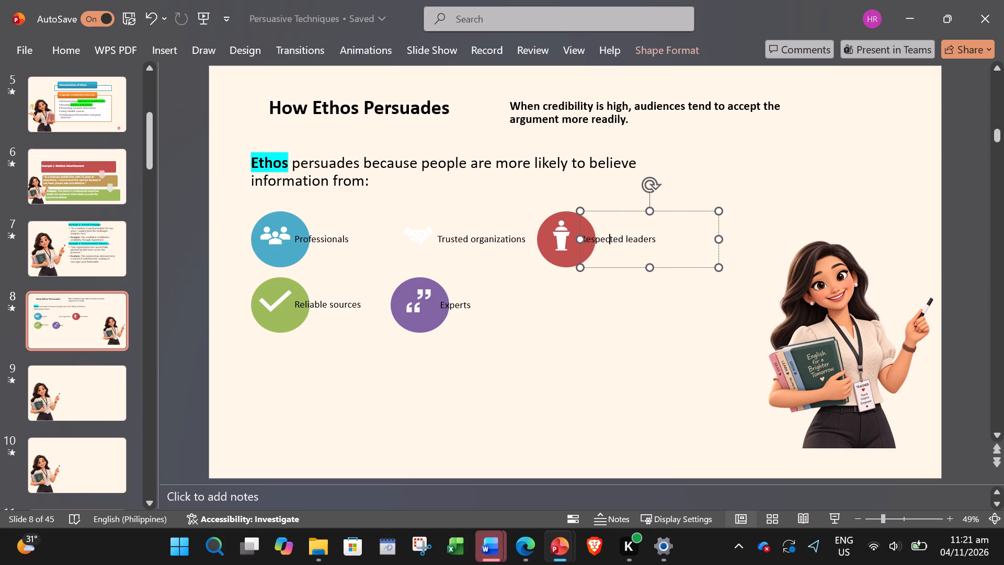
pyautogui.moveTo(611, 211); pyautogui.dragTo(646, 209)
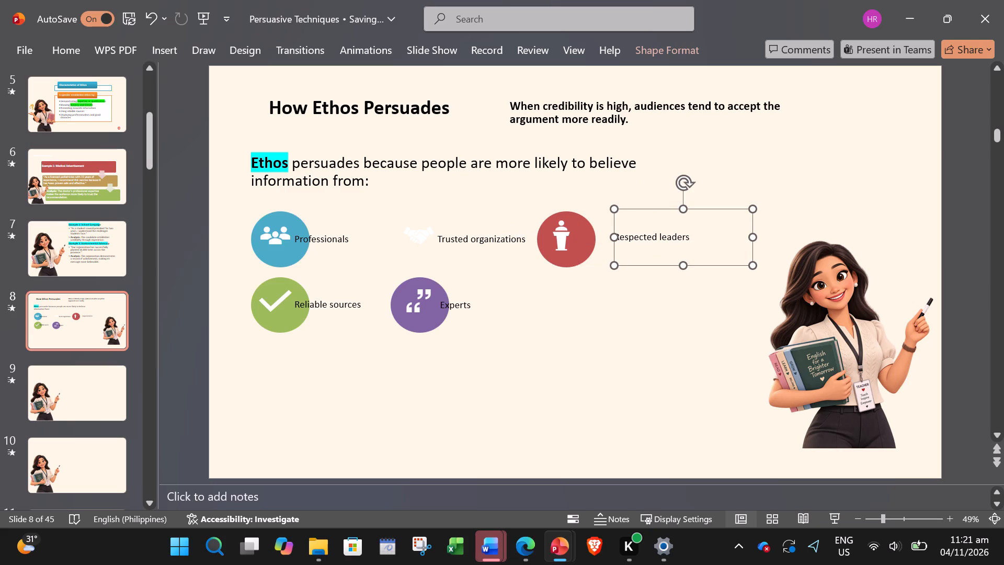
# Copy the circle behind the Trusted organizations handshake from slide 7 of the 33-slide deck and place it over slide 8's handshake icon.
pyautogui.click(427, 238)
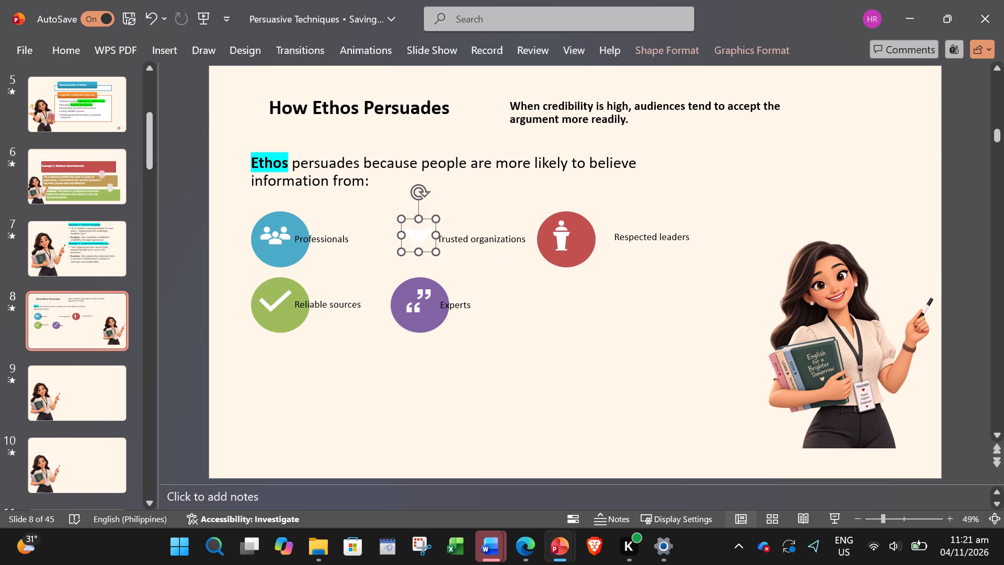
pyautogui.click(568, 552)
pyautogui.click(693, 464)
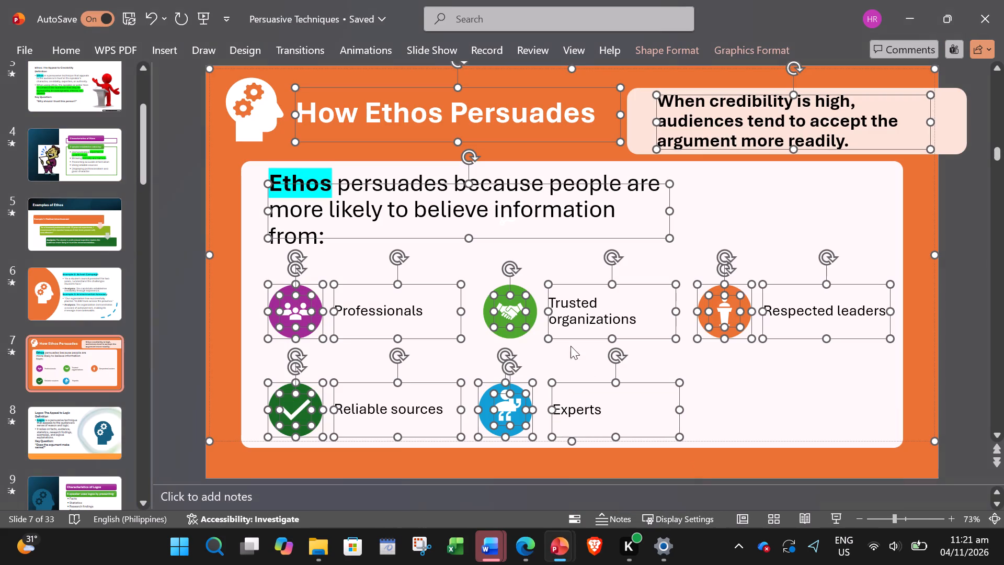
pyautogui.click(518, 291)
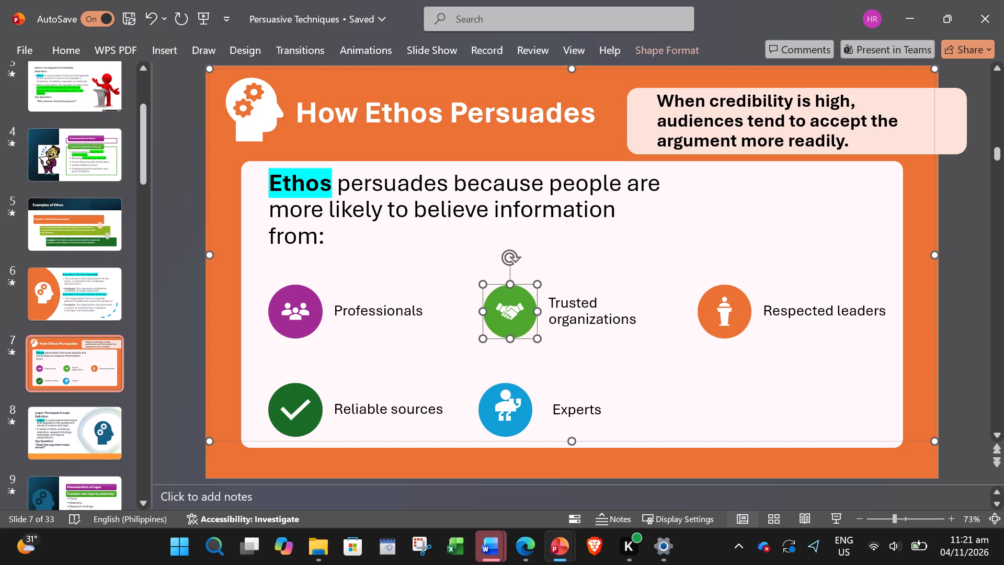
pyautogui.hotkey('ctrl', 'c')
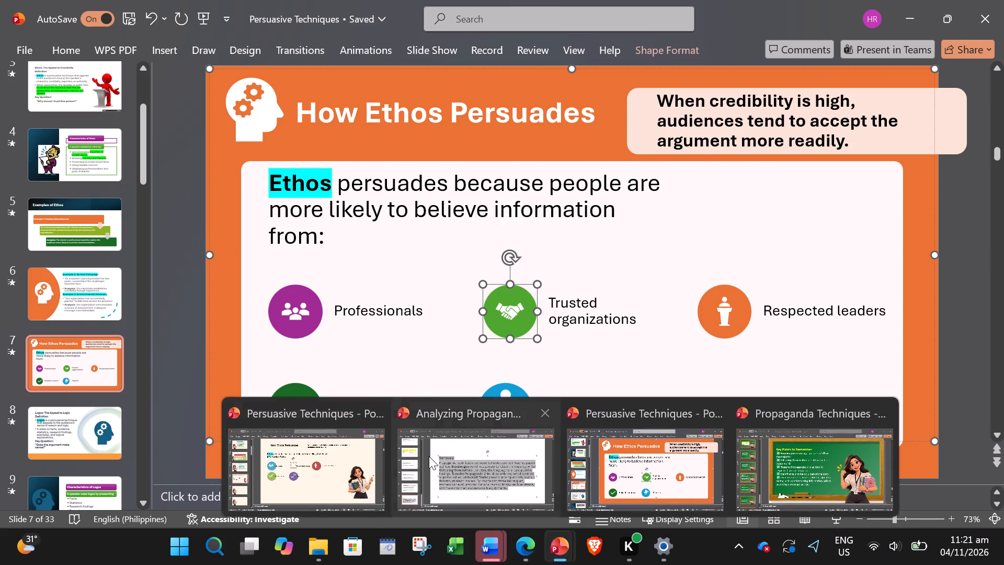
pyautogui.click(317, 472)
pyautogui.hotkey('ctrl', 'b')
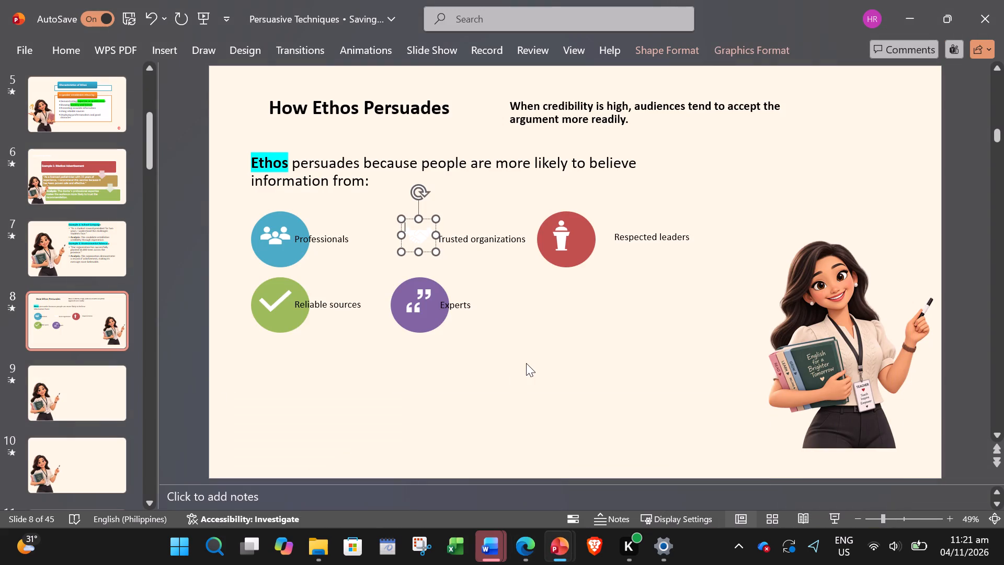
pyautogui.hotkey('ctrl', 'v')
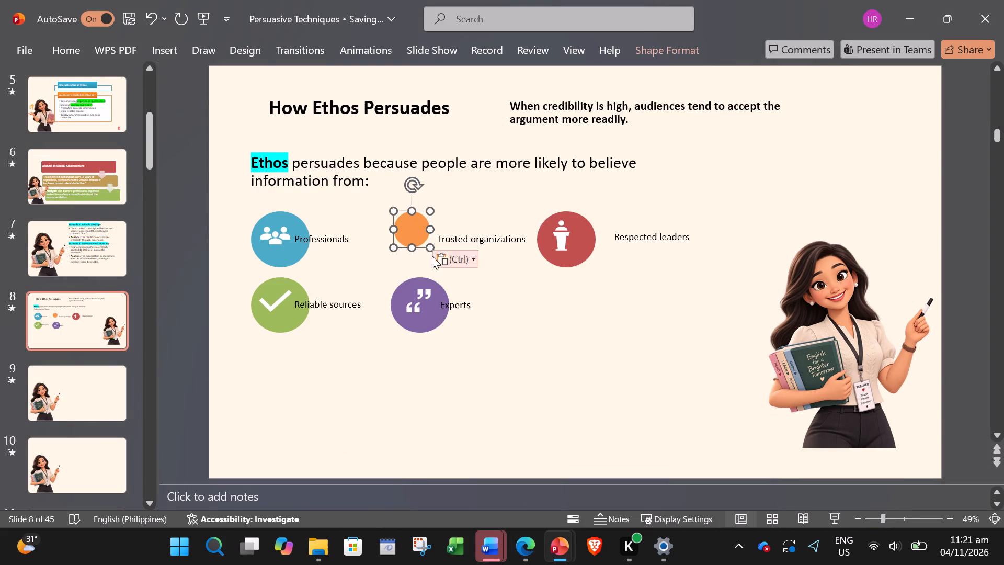
pyautogui.moveTo(424, 231); pyautogui.dragTo(430, 237)
# Send the pasted orange circle to the back so it sits behind the handshake icon.
pyautogui.click(659, 47)
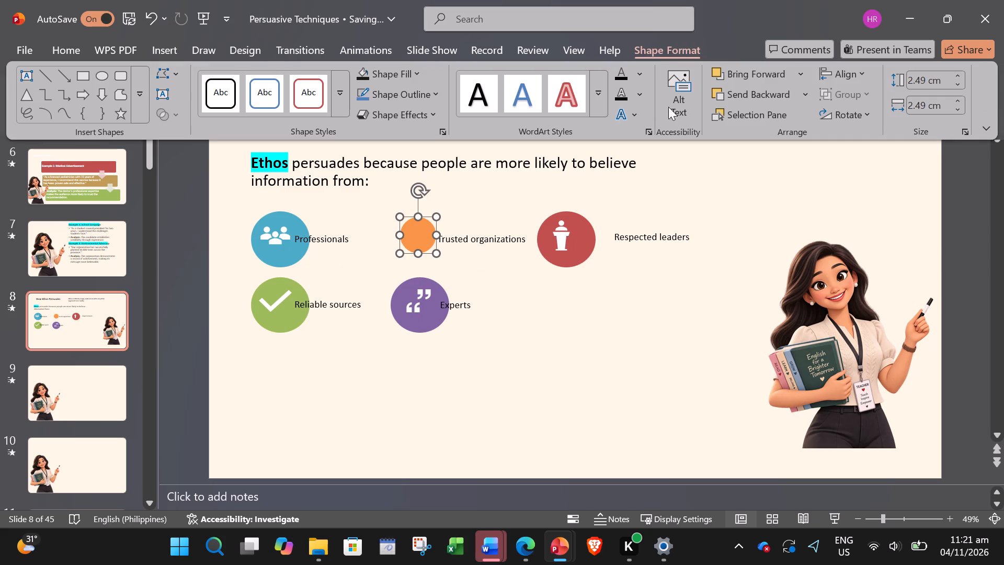
pyautogui.click(800, 89)
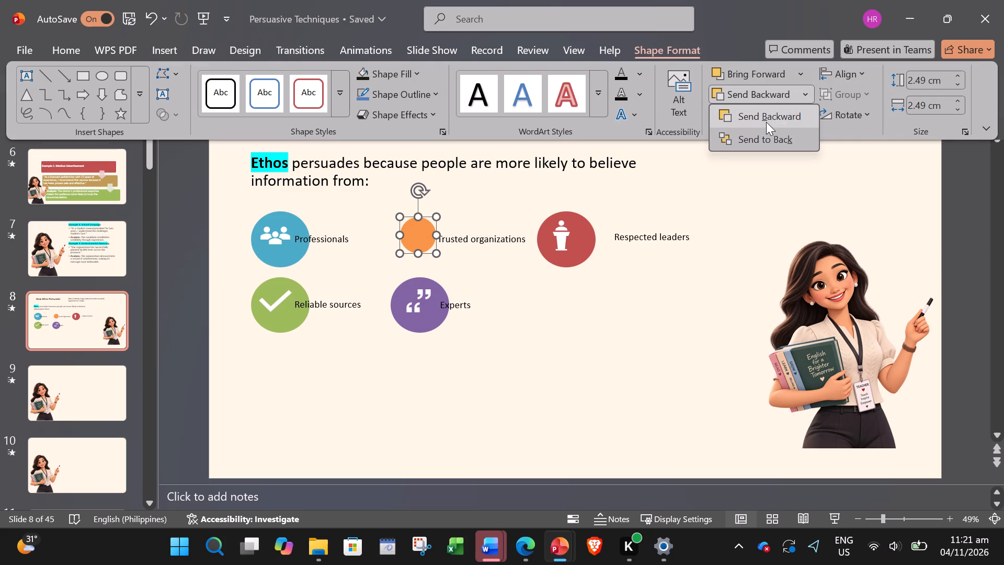
pyautogui.click(757, 137)
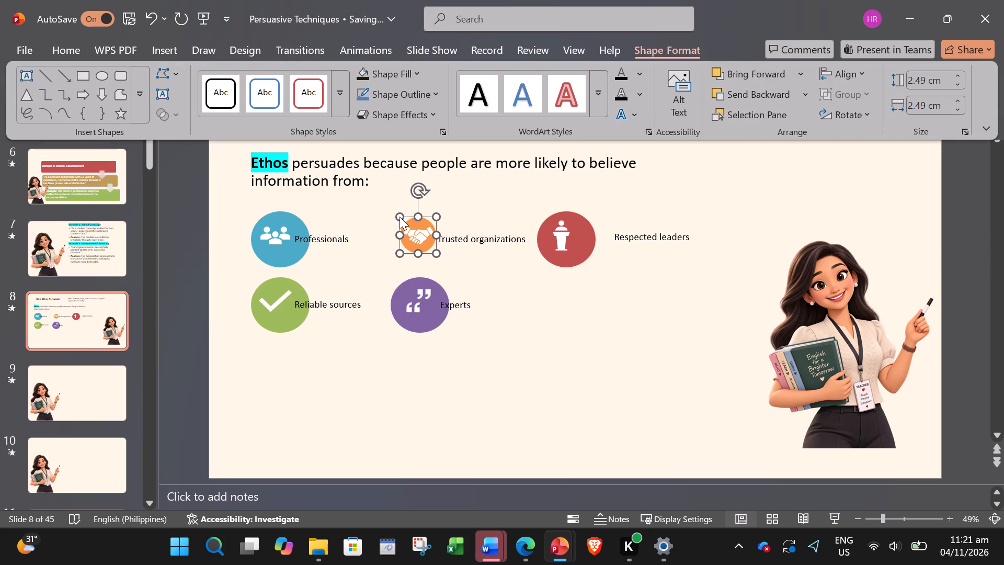
pyautogui.moveTo(400, 217); pyautogui.dragTo(391, 209)
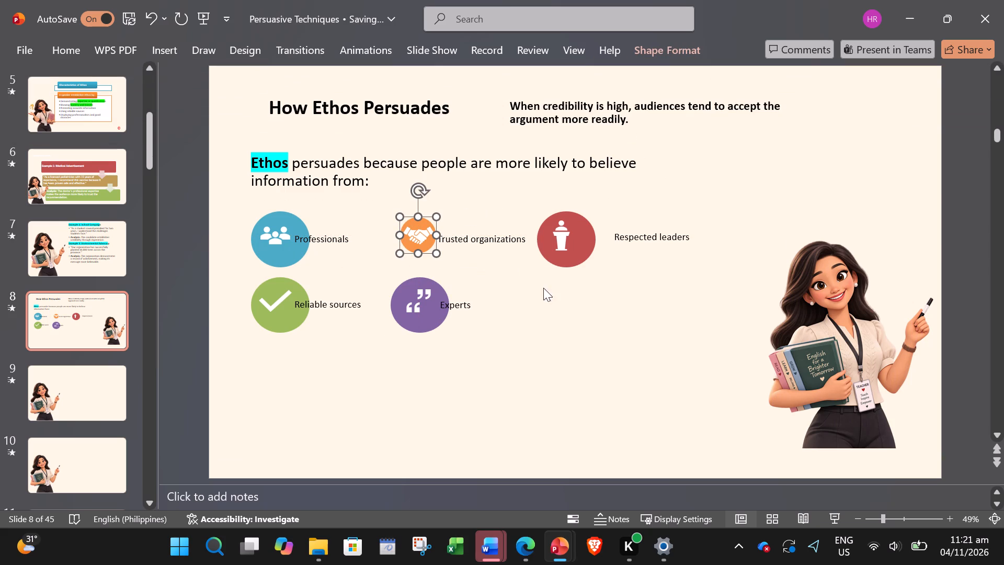
pyautogui.click(577, 331)
# Enlarge the font of the "When credibility is high" statement on slide 8 by four size increments.
pyautogui.click(613, 113)
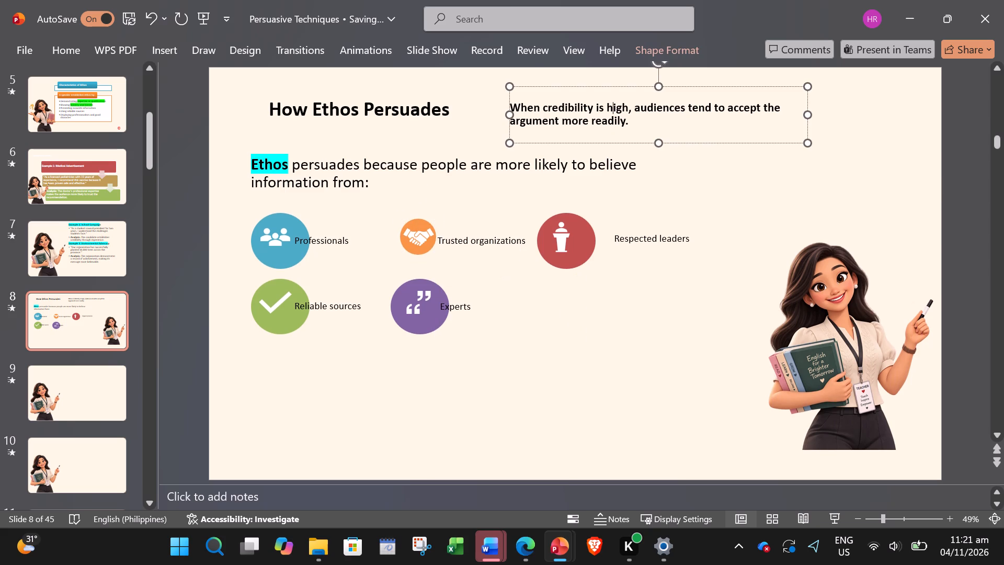
pyautogui.hotkey('ctrl', 'a')
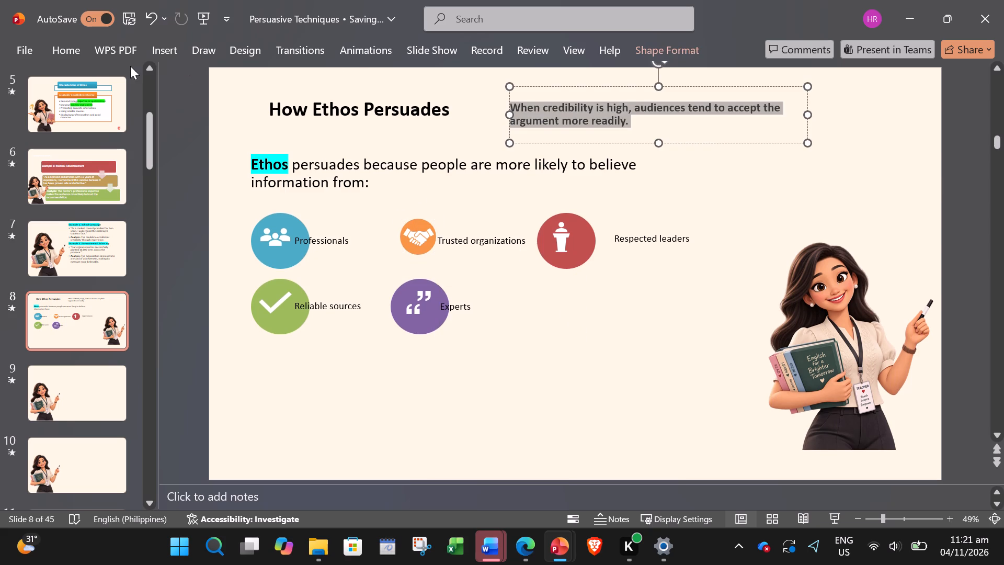
pyautogui.click(74, 50)
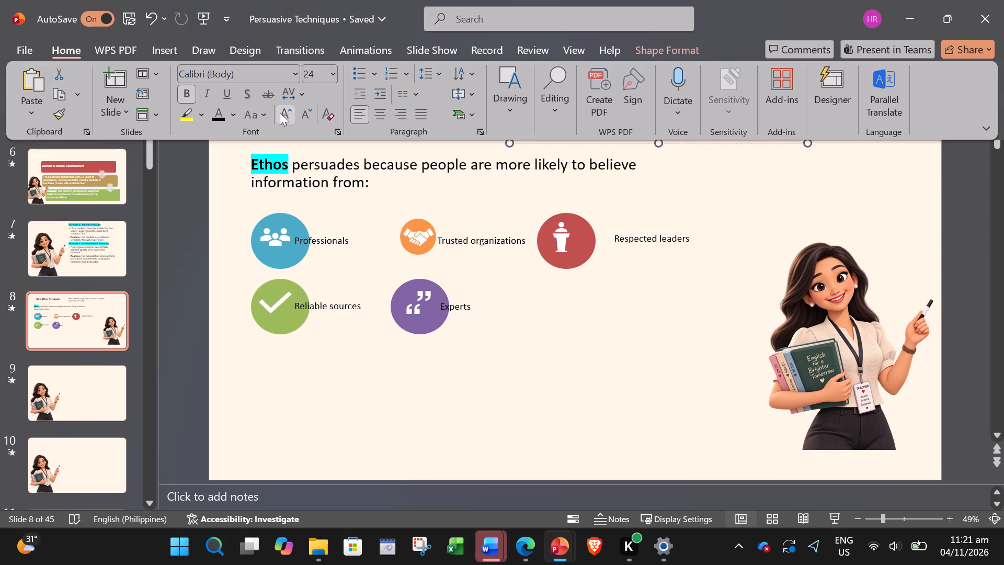
pyautogui.tripleClick(280, 112)
pyautogui.click(280, 112)
pyautogui.doubleClick(565, 369)
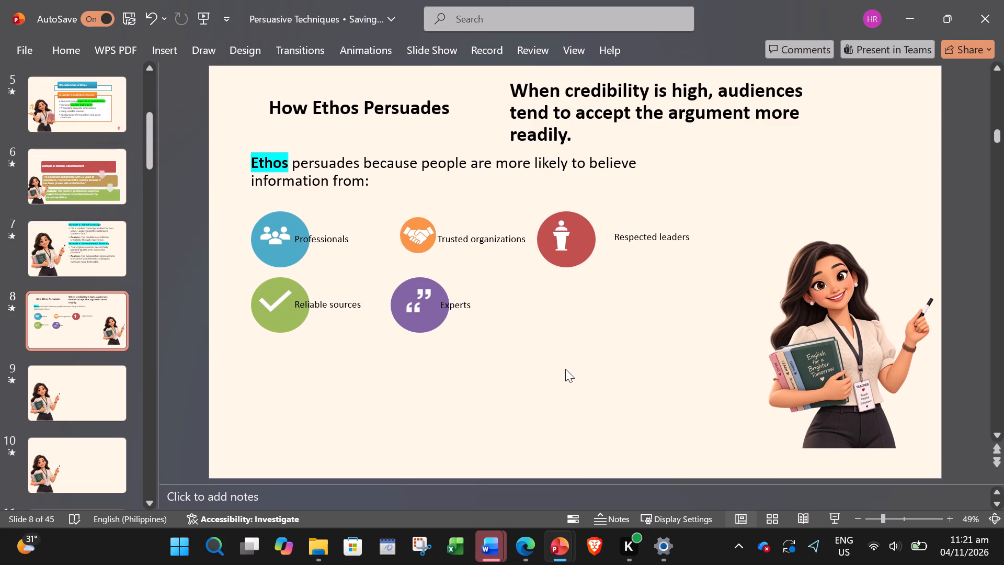
# Enlarge the teacher picture on slide 8 and move it down to rest on the slide's bottom edge.
pyautogui.click(837, 325)
pyautogui.moveTo(738, 241); pyautogui.dragTo(679, 183)
pyautogui.click(859, 321)
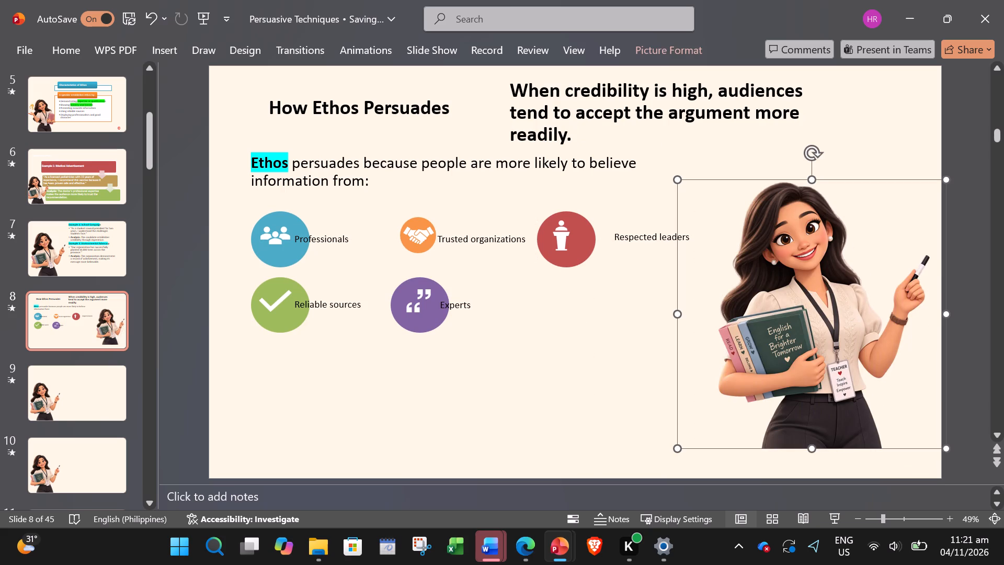
pyautogui.moveTo(846, 348); pyautogui.dragTo(842, 378)
# Centre the podium icon on its red circle beside Respected leaders.
pyautogui.click(563, 243)
pyautogui.moveTo(563, 243); pyautogui.dragTo(569, 246)
# Enlarge the orange circle behind the handshake icon to nearly match the other circles and centre it around the icon.
pyautogui.click(418, 236)
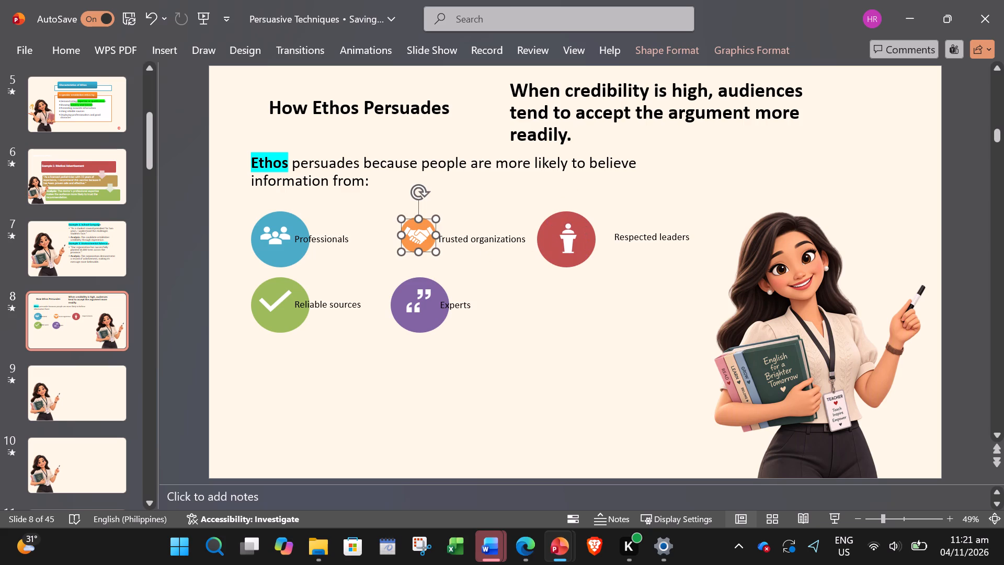
pyautogui.moveTo(400, 256); pyautogui.dragTo(398, 263)
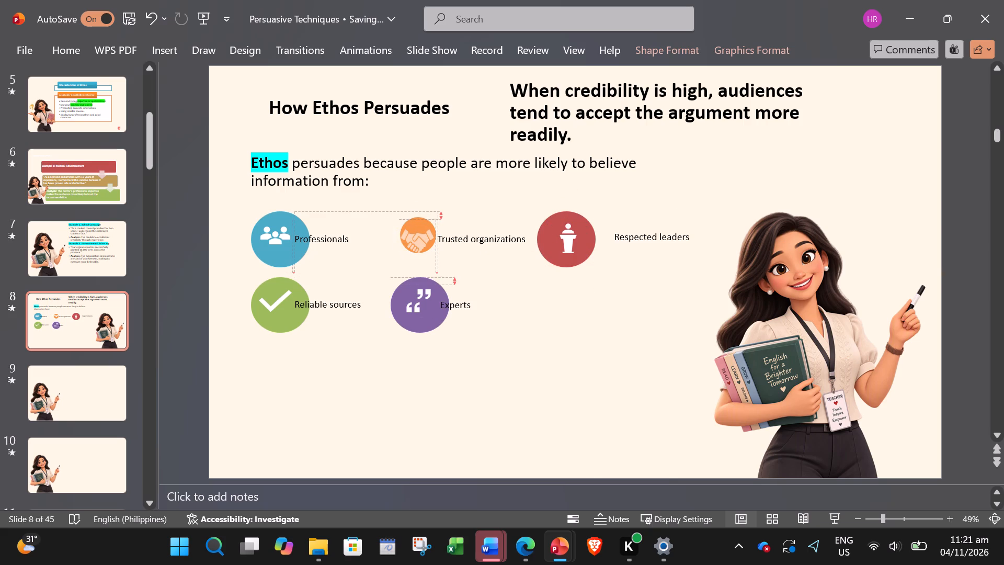
pyautogui.moveTo(398, 263); pyautogui.dragTo(400, 263)
pyautogui.click(425, 205)
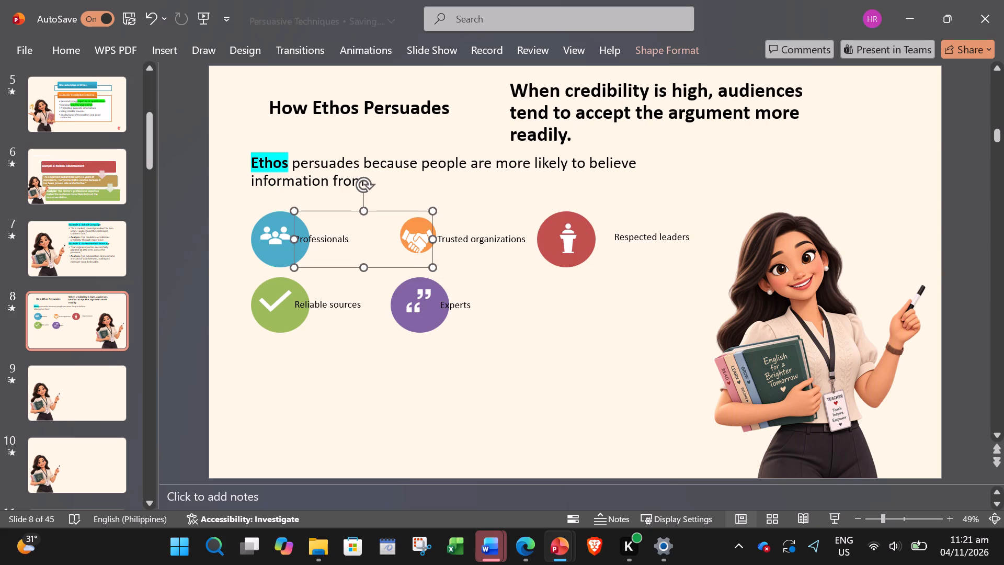
pyautogui.click(418, 220)
pyautogui.click(418, 220)
pyautogui.moveTo(418, 220); pyautogui.dragTo(406, 256)
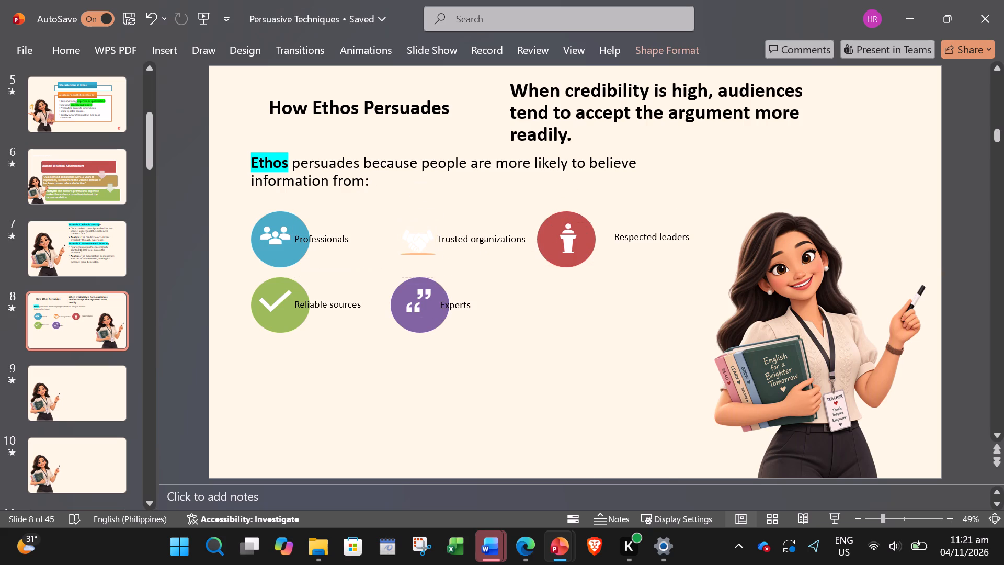
pyautogui.moveTo(406, 256); pyautogui.dragTo(407, 202)
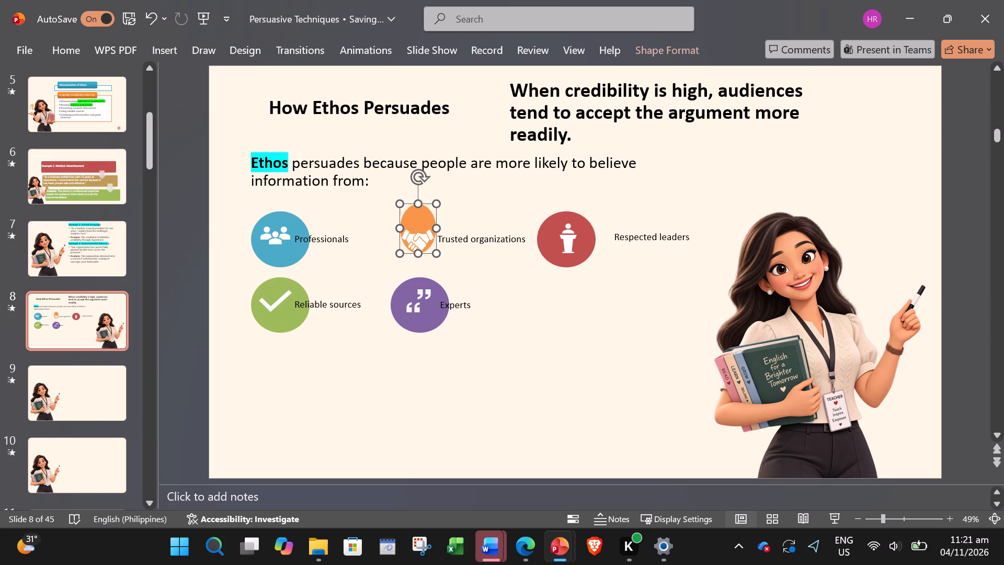
pyautogui.moveTo(419, 205); pyautogui.dragTo(420, 219)
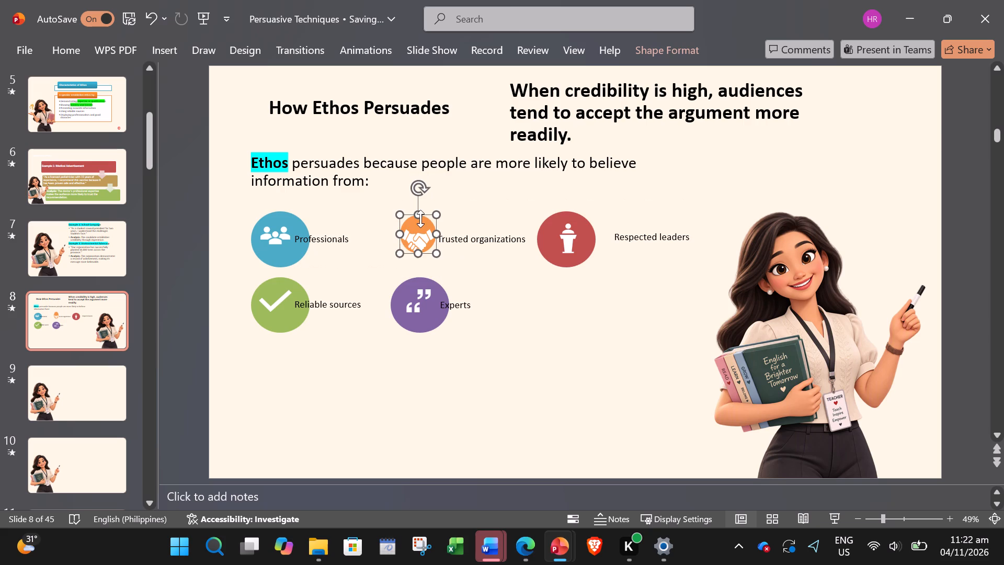
pyautogui.moveTo(403, 254); pyautogui.dragTo(383, 262)
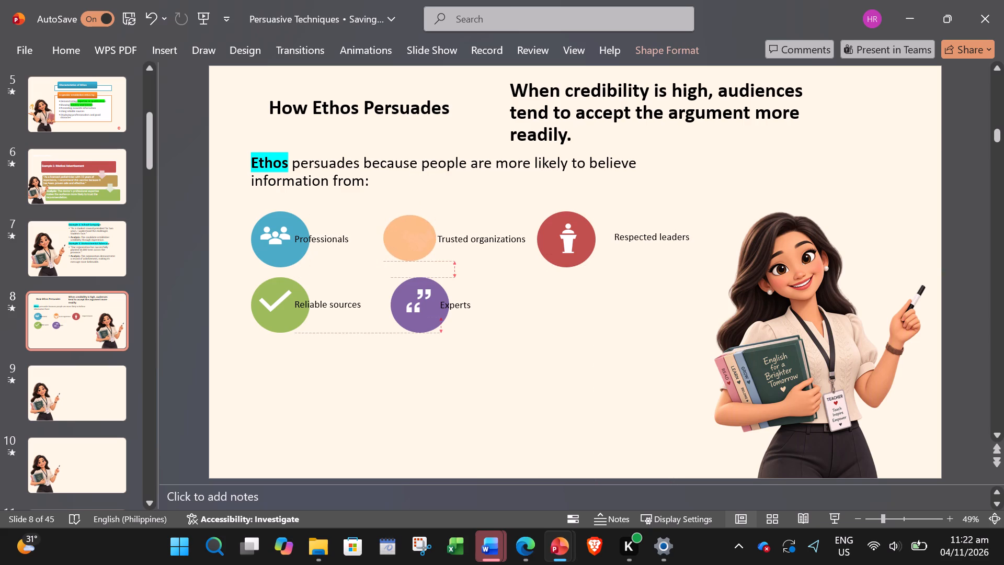
pyautogui.moveTo(383, 262); pyautogui.dragTo(384, 269)
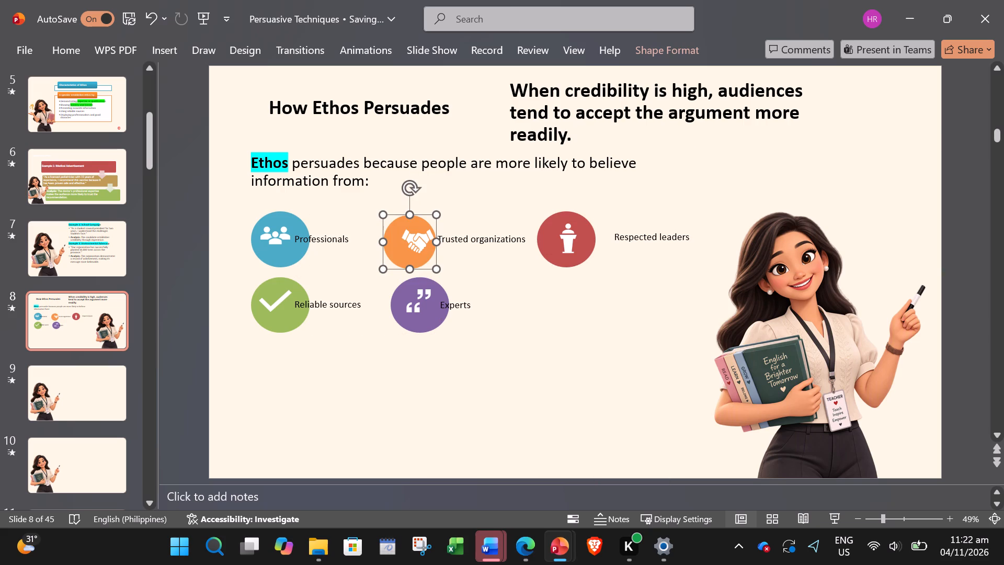
pyautogui.moveTo(406, 258); pyautogui.dragTo(411, 256)
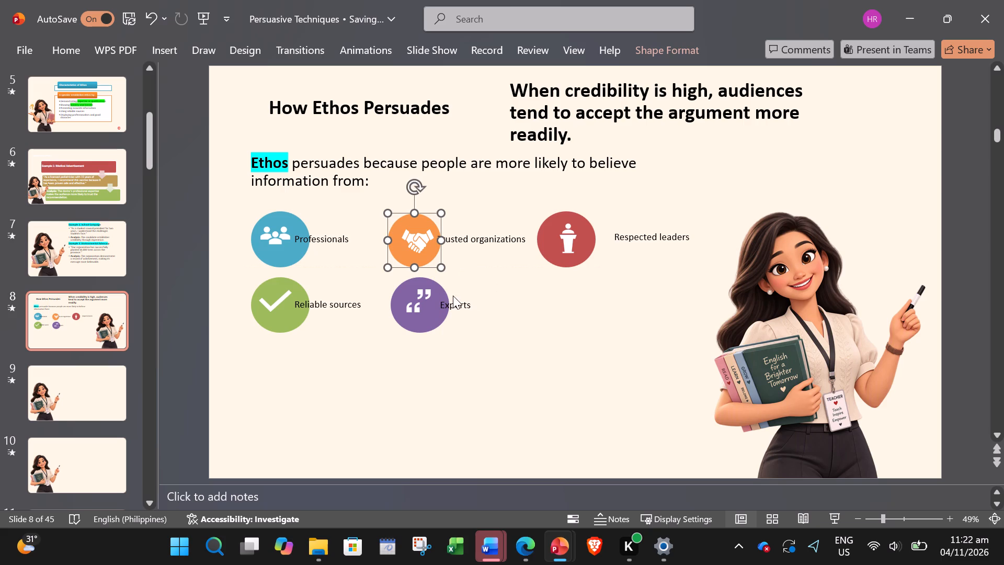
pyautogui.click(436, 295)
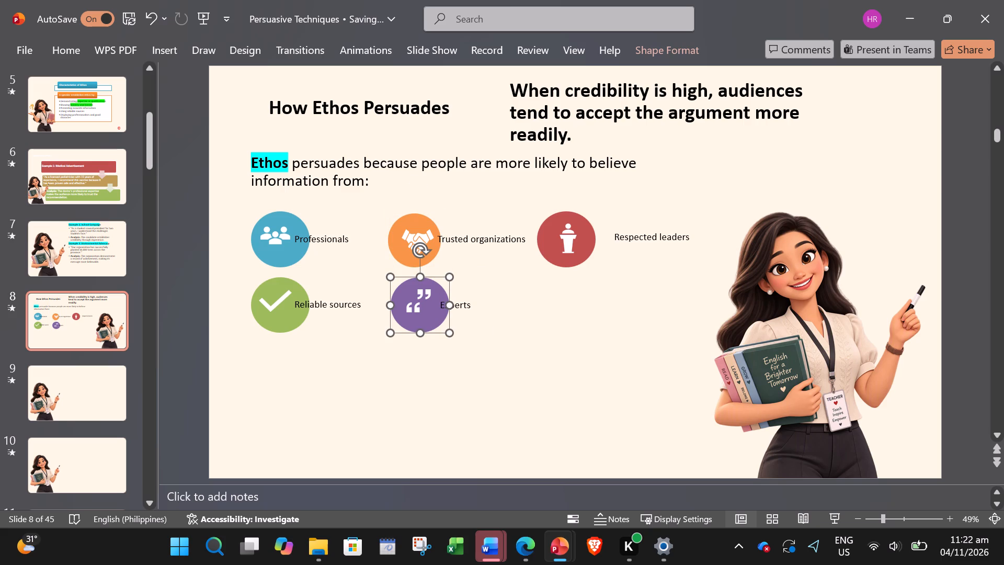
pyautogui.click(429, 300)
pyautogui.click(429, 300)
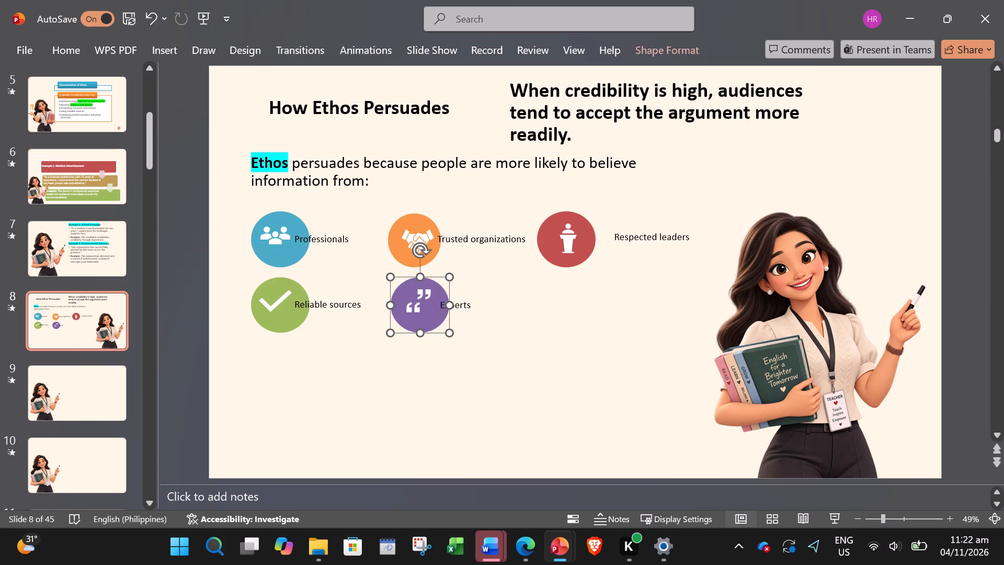
# Reposition the white people icon within its blue Professionals circle and group the two together.
pyautogui.moveTo(275, 235); pyautogui.dragTo(281, 239)
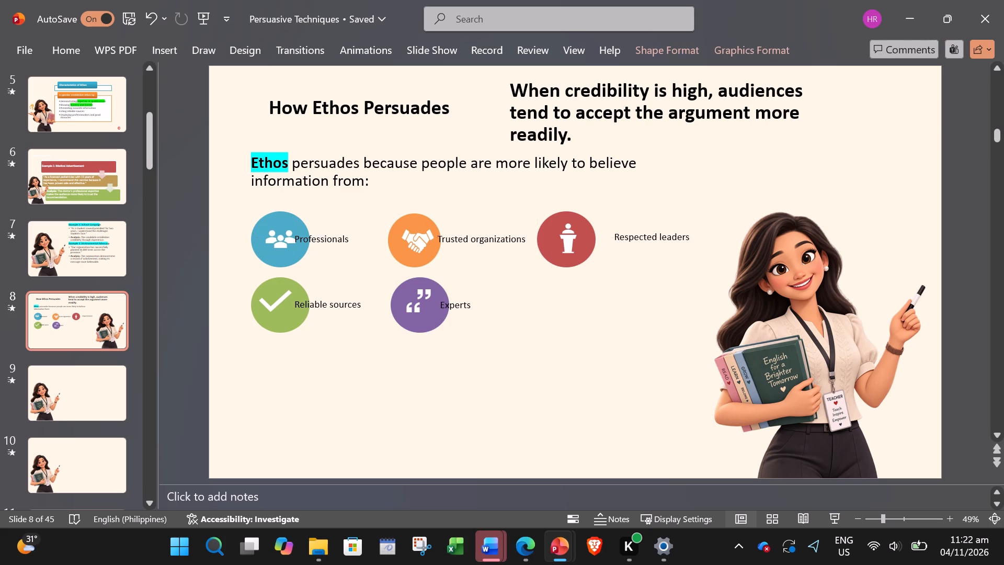
pyautogui.moveTo(281, 239); pyautogui.dragTo(282, 240)
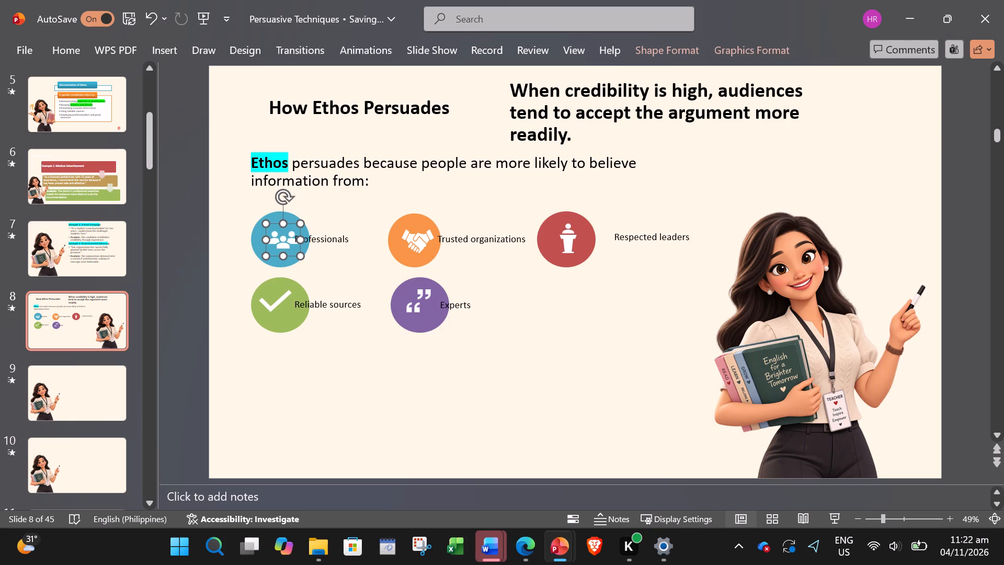
pyautogui.keyDown('shift'); pyautogui.click(276, 218); pyautogui.keyUp('shift')
pyautogui.rightClick(276, 218)
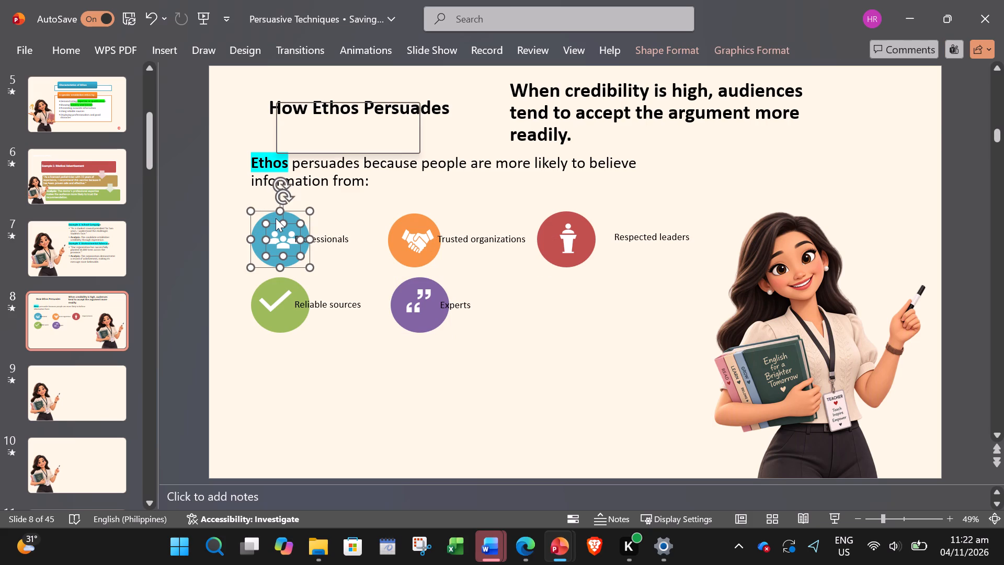
pyautogui.click(447, 299)
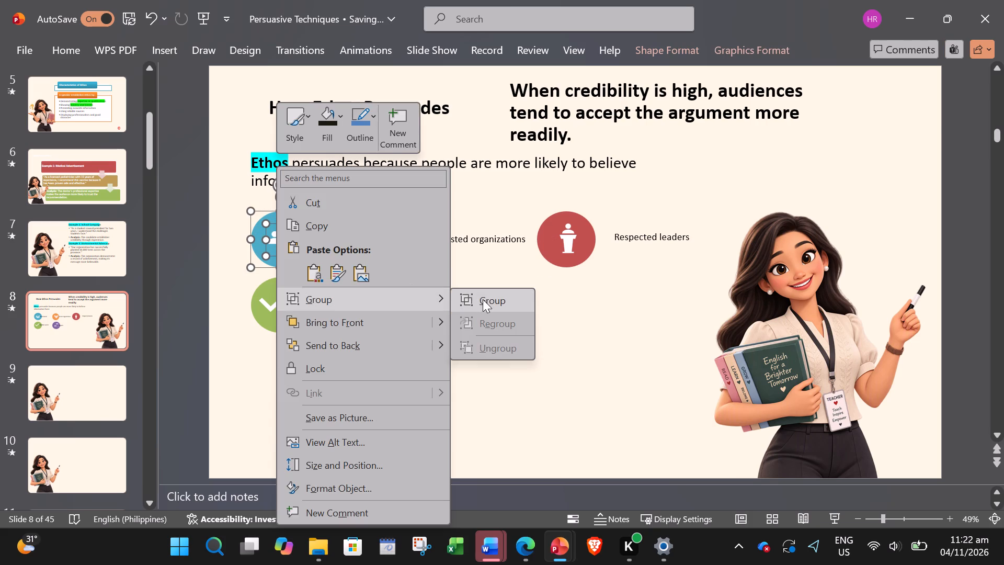
pyautogui.click(483, 299)
# Centre the checkmark icon on its green Reliable sources circle and group the two together.
pyautogui.keyDown('shift'); pyautogui.click(278, 302); pyautogui.keyUp('shift')
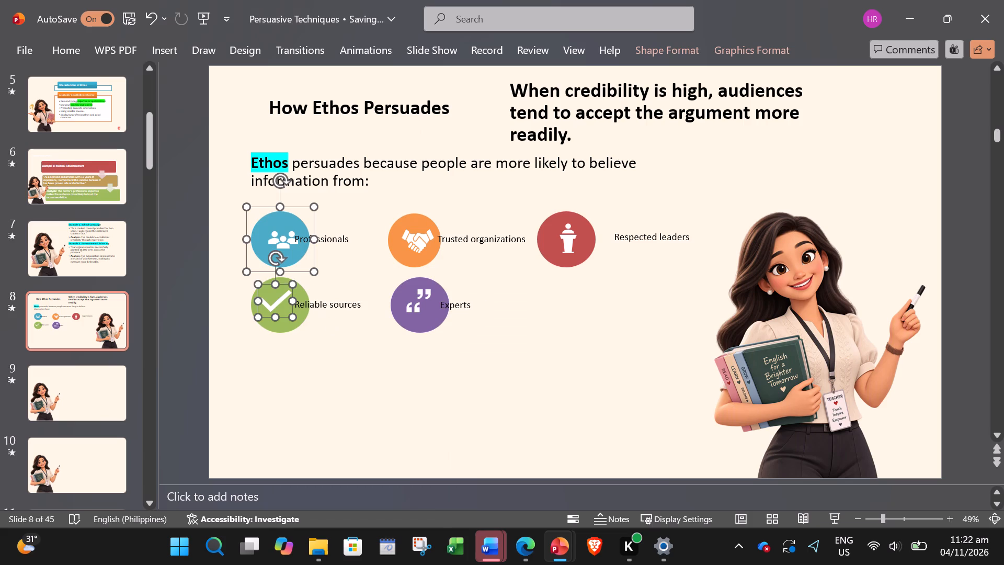
pyautogui.click(278, 302)
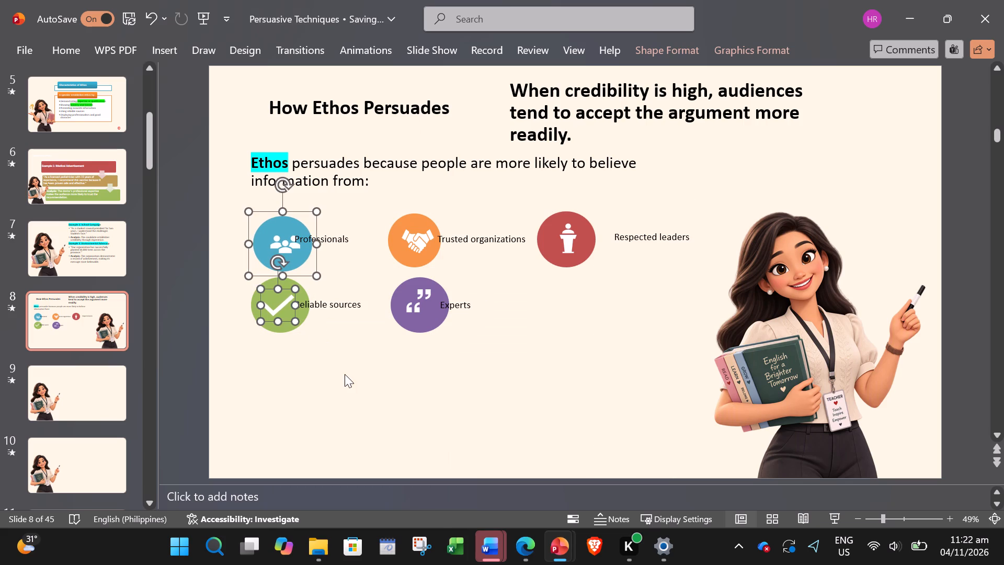
pyautogui.click(345, 374)
pyautogui.click(275, 301)
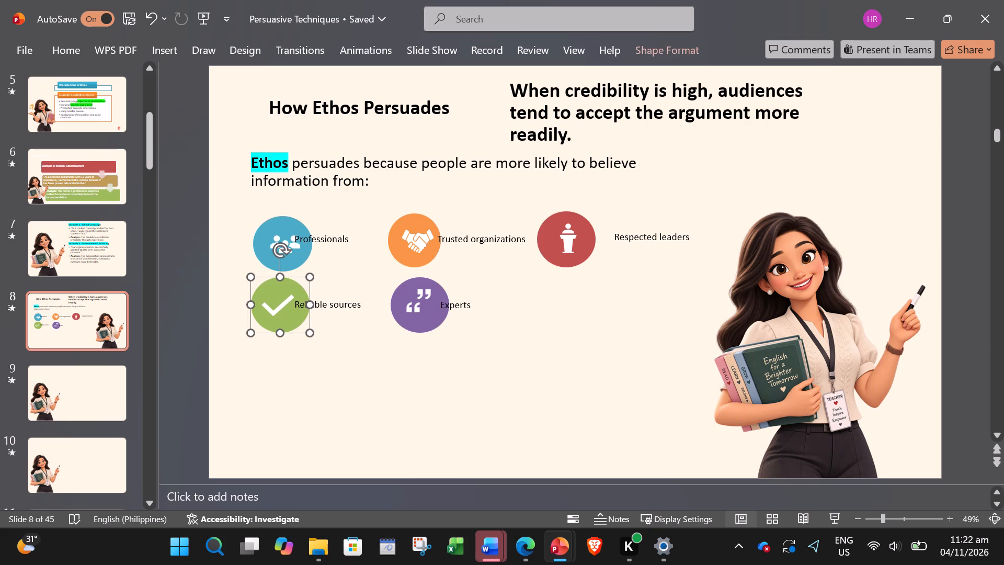
pyautogui.keyDown('shift'); pyautogui.click(282, 306); pyautogui.keyUp('shift')
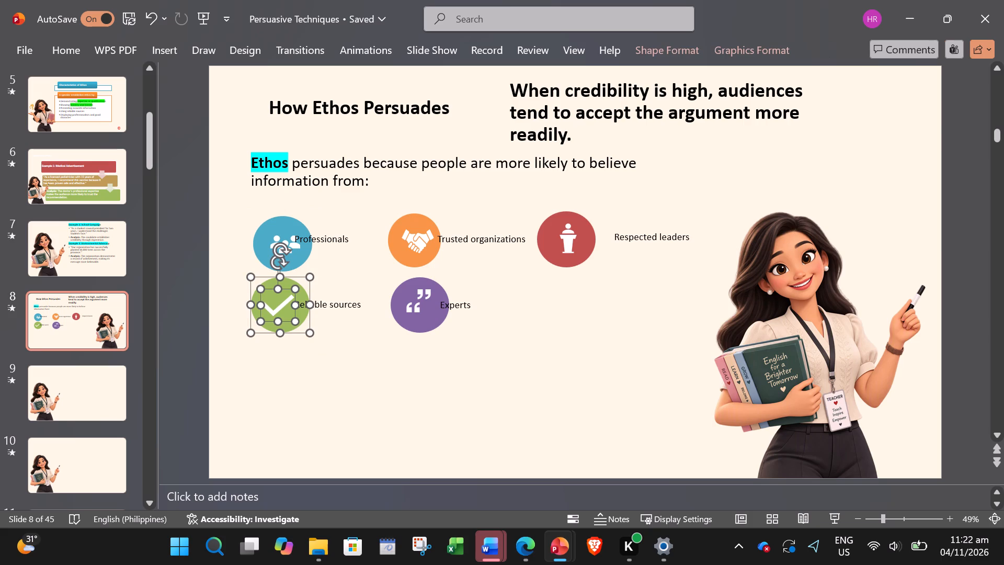
pyautogui.rightClick(282, 306)
pyautogui.click(490, 294)
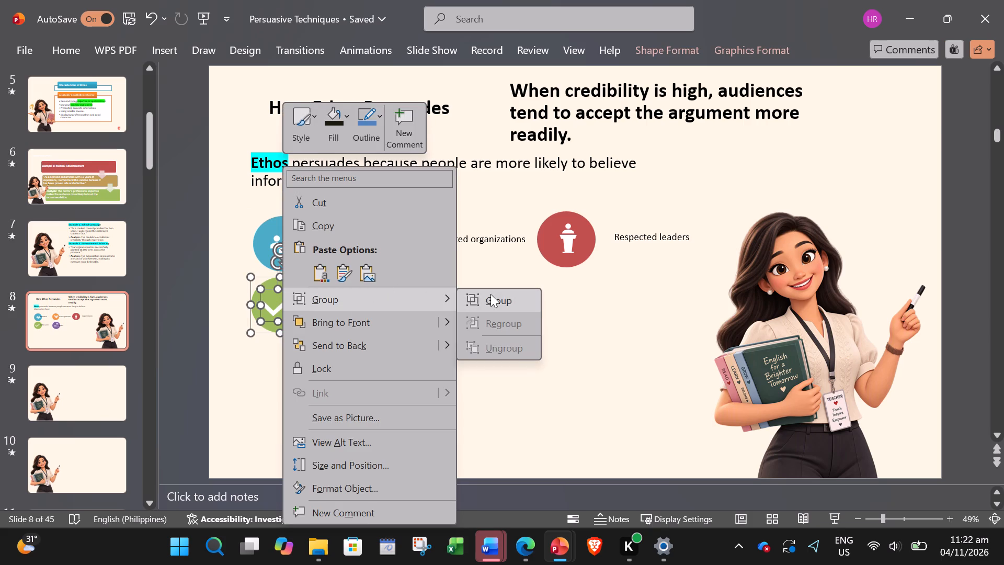
# Move the green checkmark group lower on the slide, leaving a wider gap beneath the blue Professionals circle.
pyautogui.click(398, 367)
pyautogui.moveTo(262, 323); pyautogui.dragTo(256, 337)
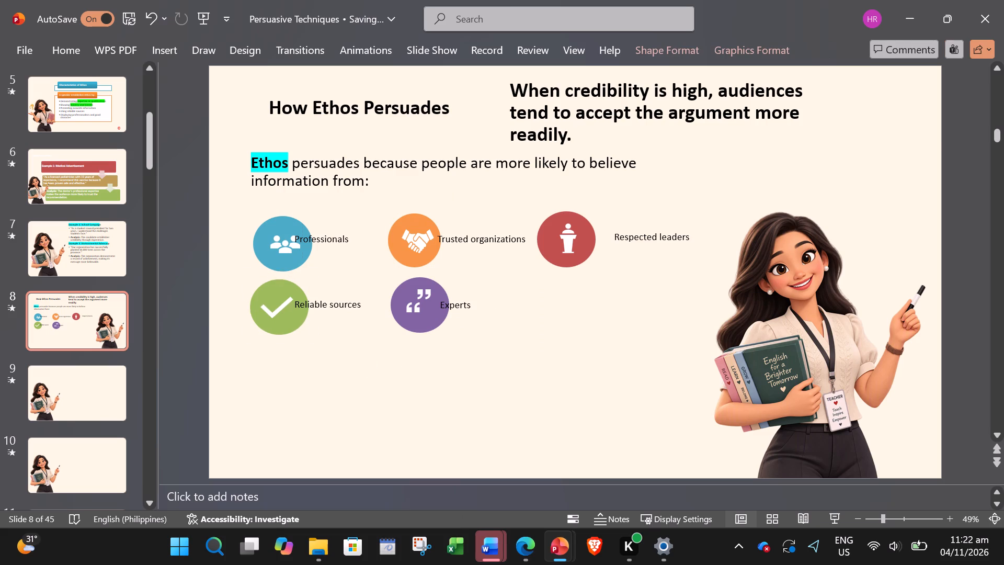
pyautogui.moveTo(256, 337); pyautogui.dragTo(260, 349)
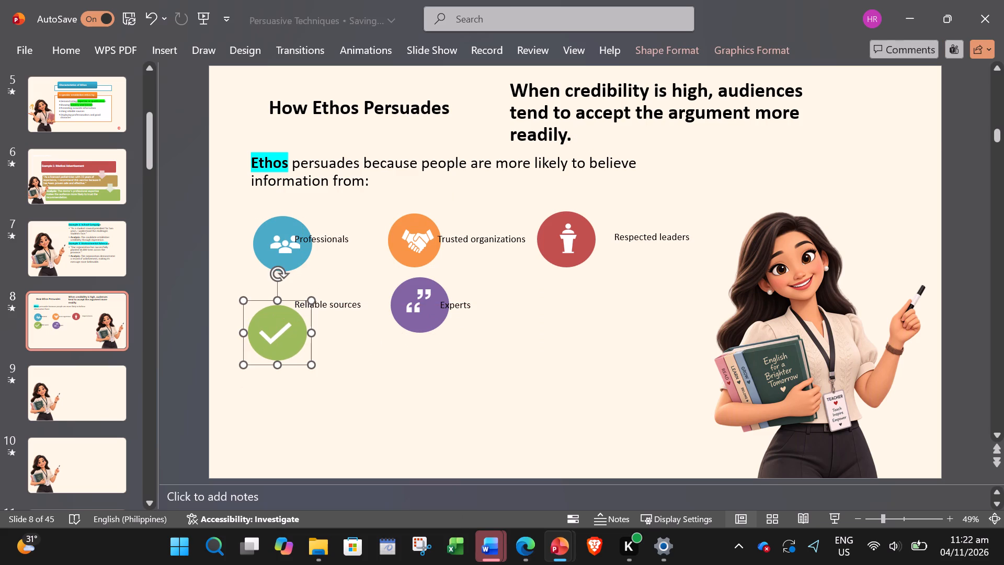
# Enlarge the orange circle slightly, recentre the handshake icon on it and group the two together.
pyautogui.click(417, 244)
pyautogui.click(396, 246)
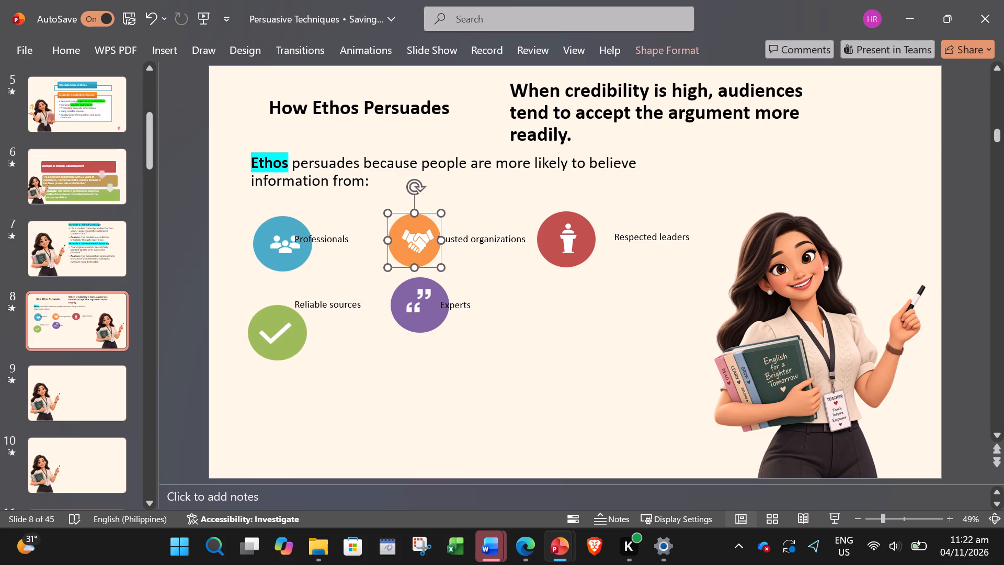
pyautogui.moveTo(383, 264); pyautogui.dragTo(378, 270)
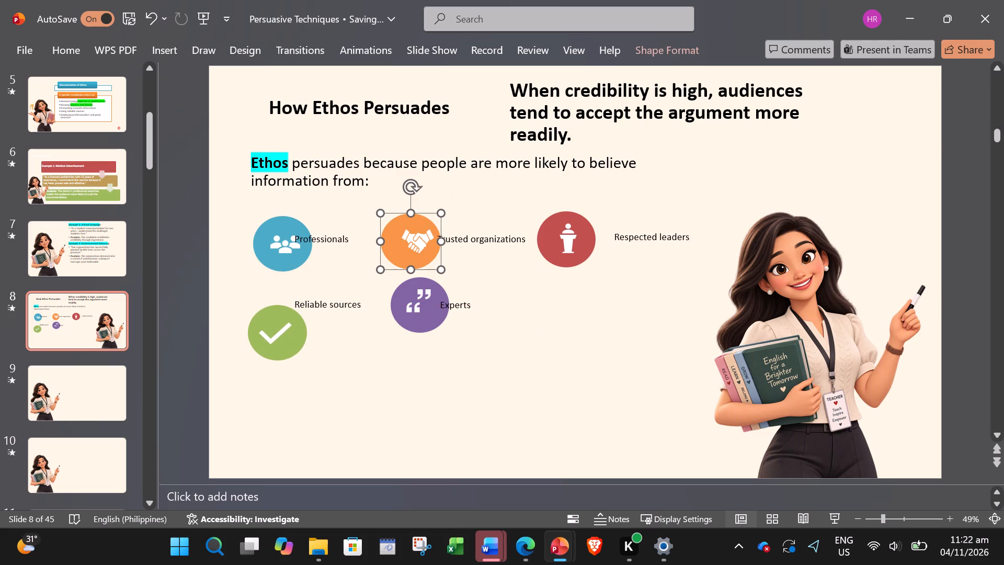
pyautogui.moveTo(423, 248); pyautogui.dragTo(416, 250)
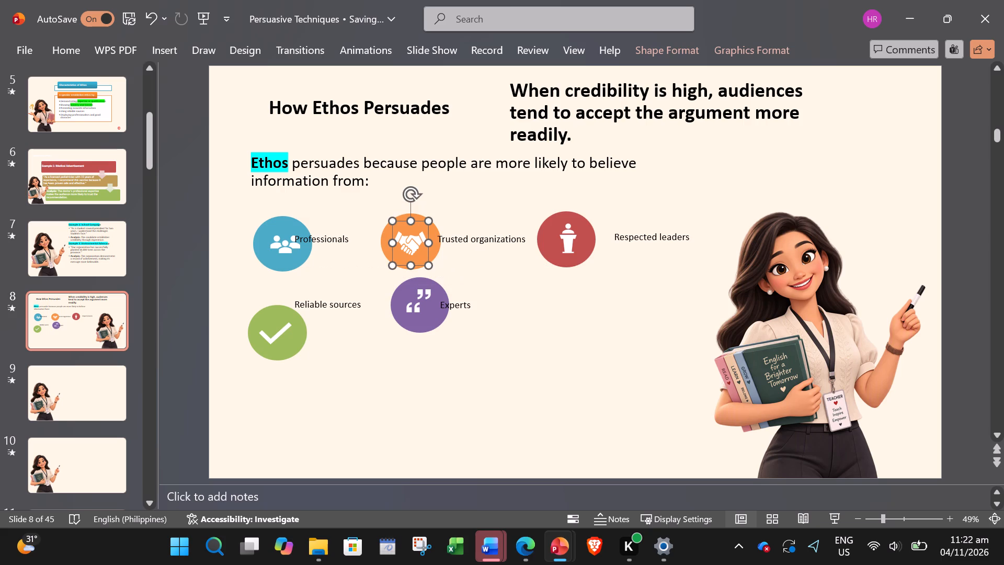
pyautogui.keyDown('shift'); pyautogui.click(433, 253); pyautogui.keyUp('shift')
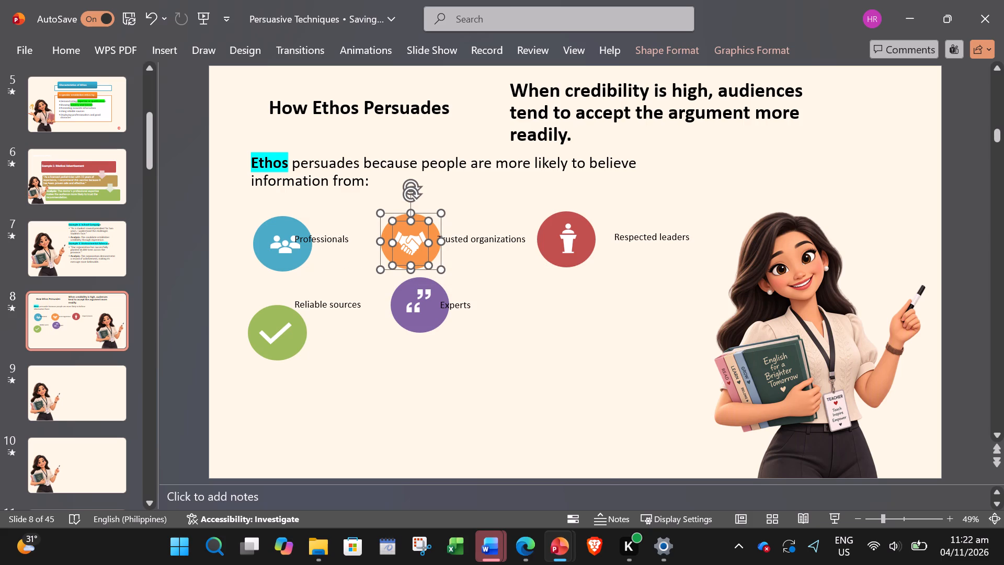
pyautogui.rightClick(433, 253)
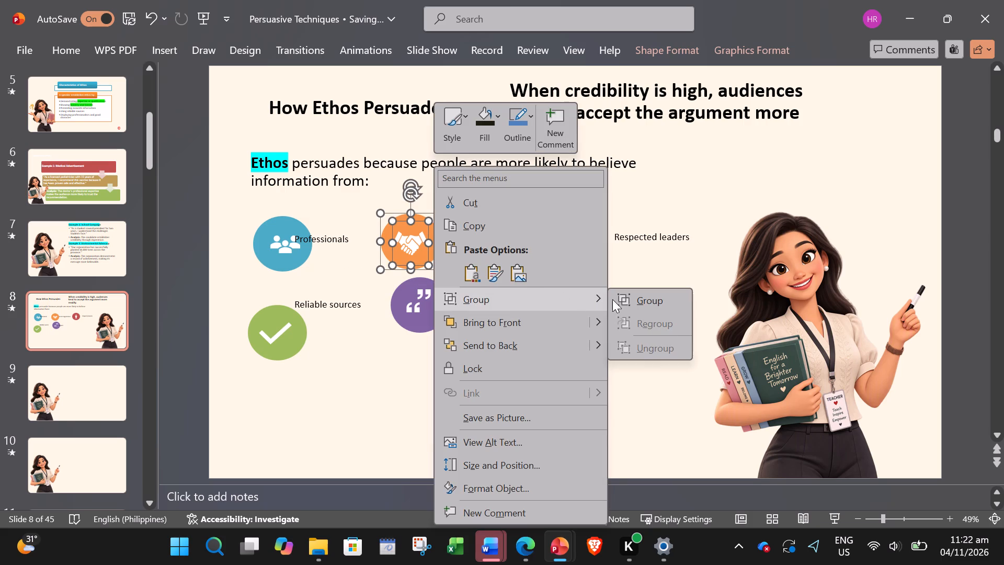
pyautogui.click(621, 299)
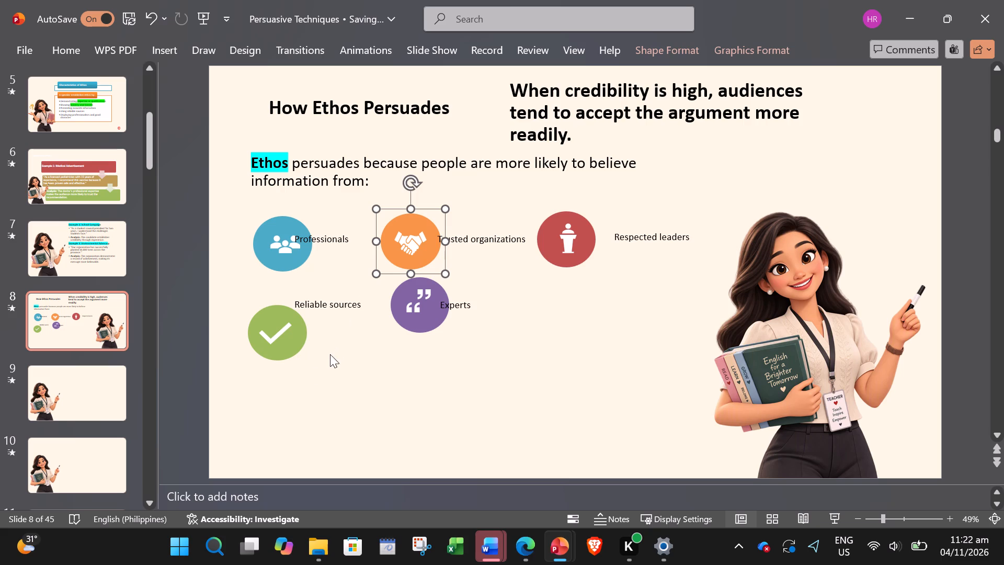
# Move the orange handshake group below the green checkmark circle as the third item in that column.
pyautogui.moveTo(413, 241); pyautogui.dragTo(282, 426)
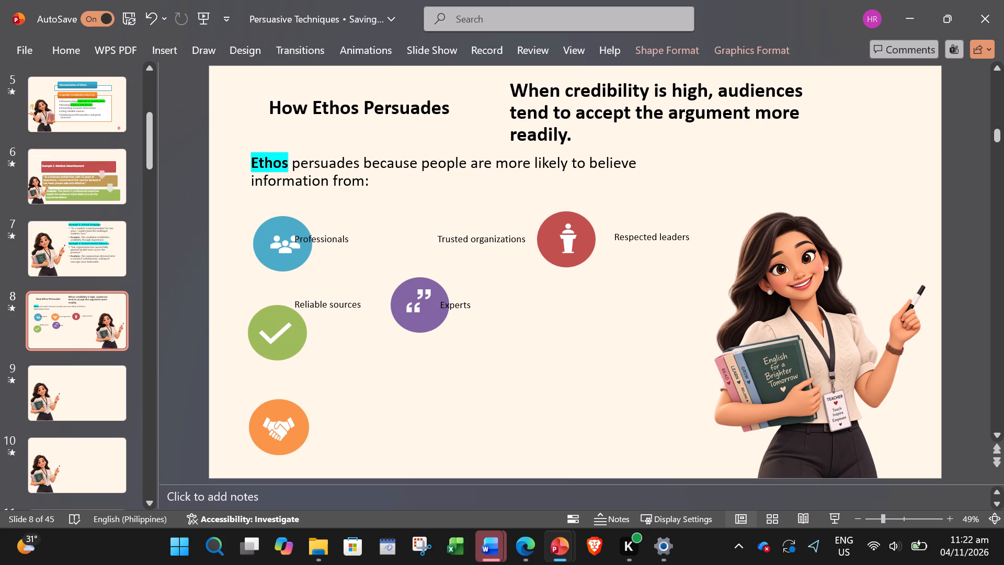
pyautogui.moveTo(282, 426); pyautogui.dragTo(282, 425)
# Centre the purple circle behind its quotation-mark icon, group the two, and move the group level with the green checkmark circle.
pyautogui.click(430, 317)
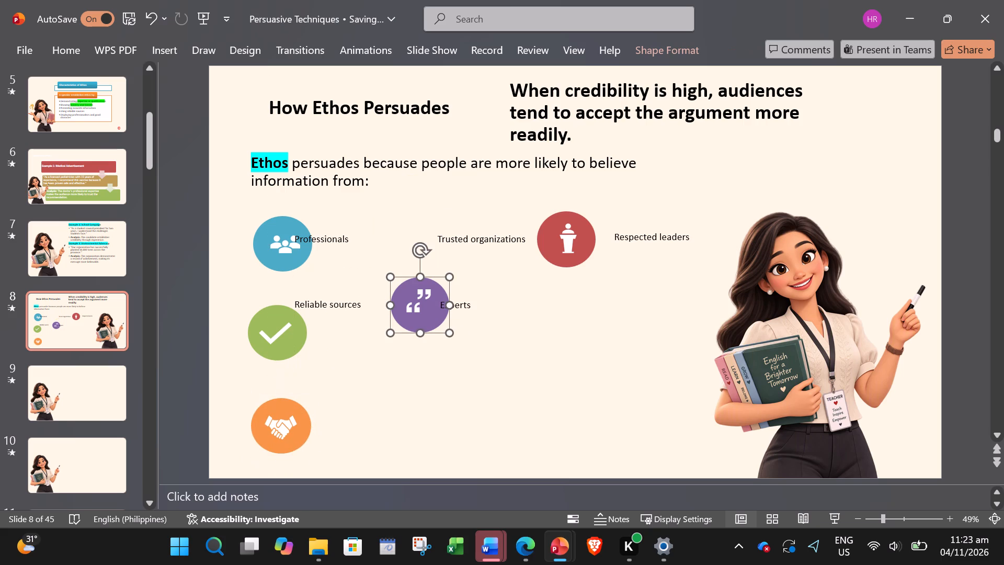
pyautogui.click(413, 301)
pyautogui.click(413, 301)
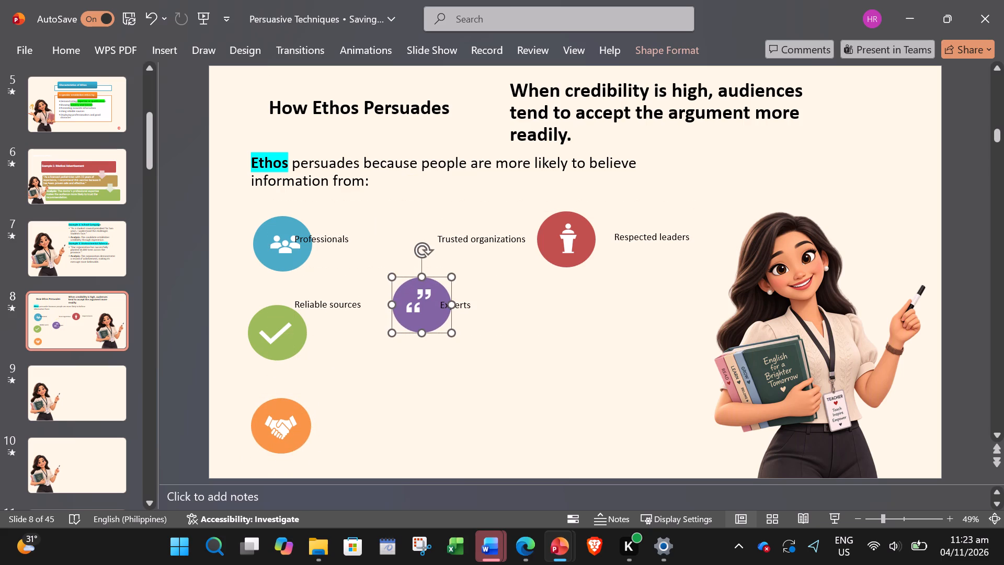
pyautogui.click(416, 301)
pyautogui.click(587, 424)
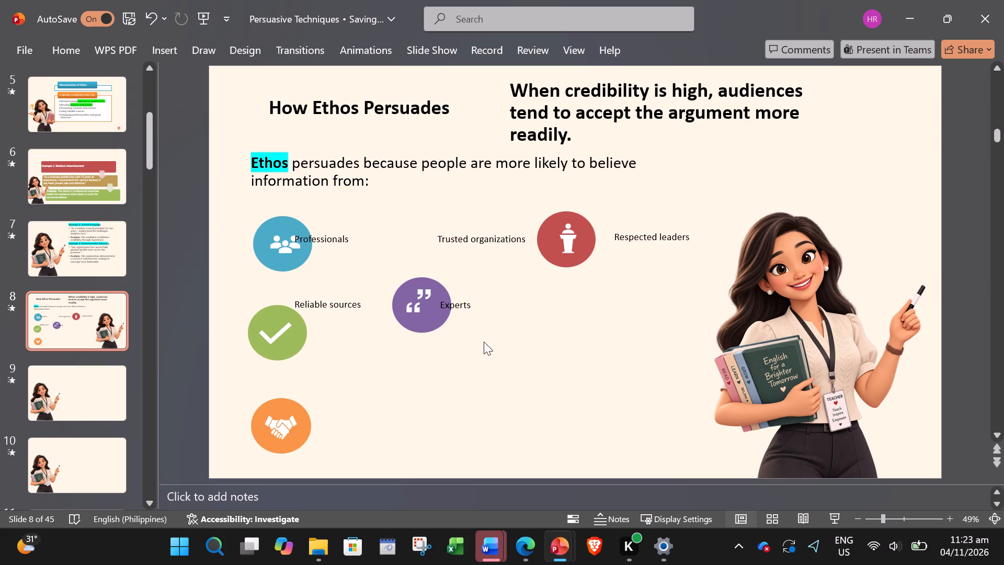
pyautogui.click(430, 301)
pyautogui.click(420, 296)
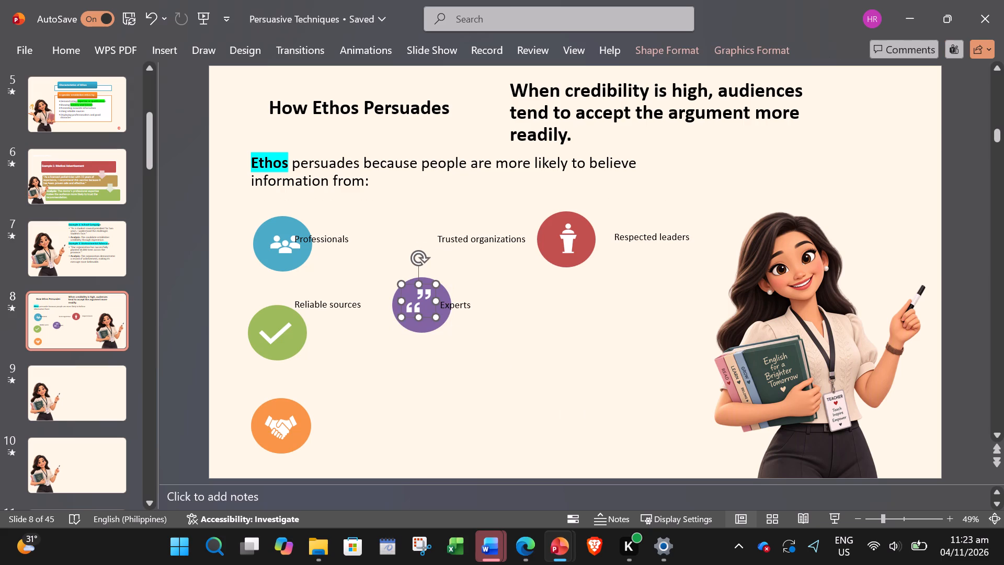
pyautogui.keyDown('shift'); pyautogui.click(429, 322); pyautogui.keyUp('shift')
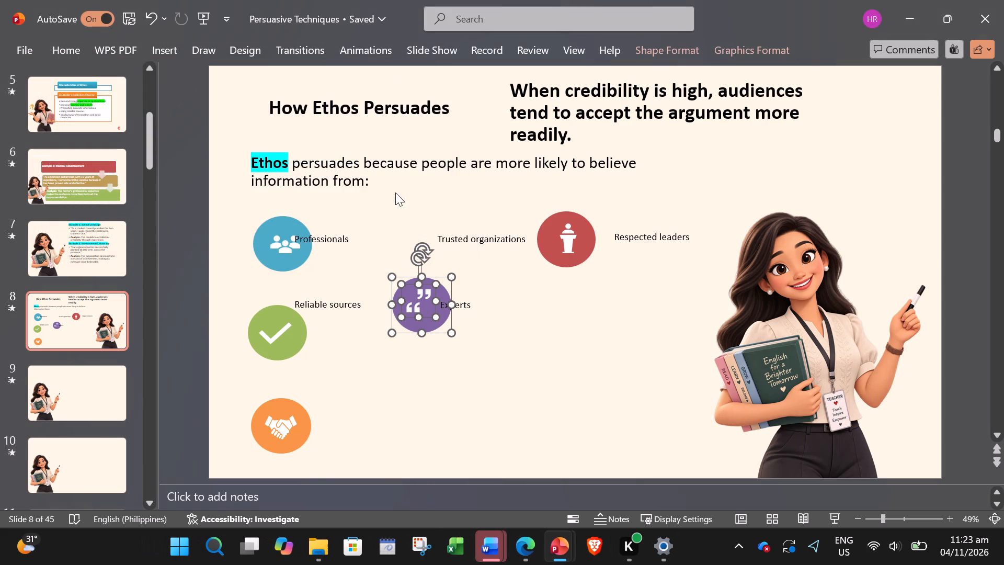
pyautogui.rightClick(437, 325)
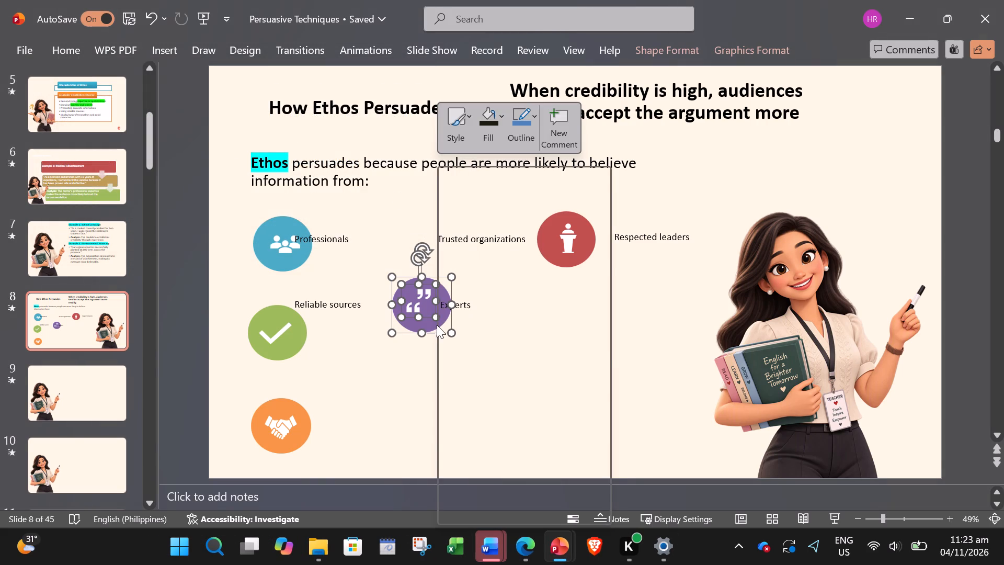
pyautogui.click(658, 299)
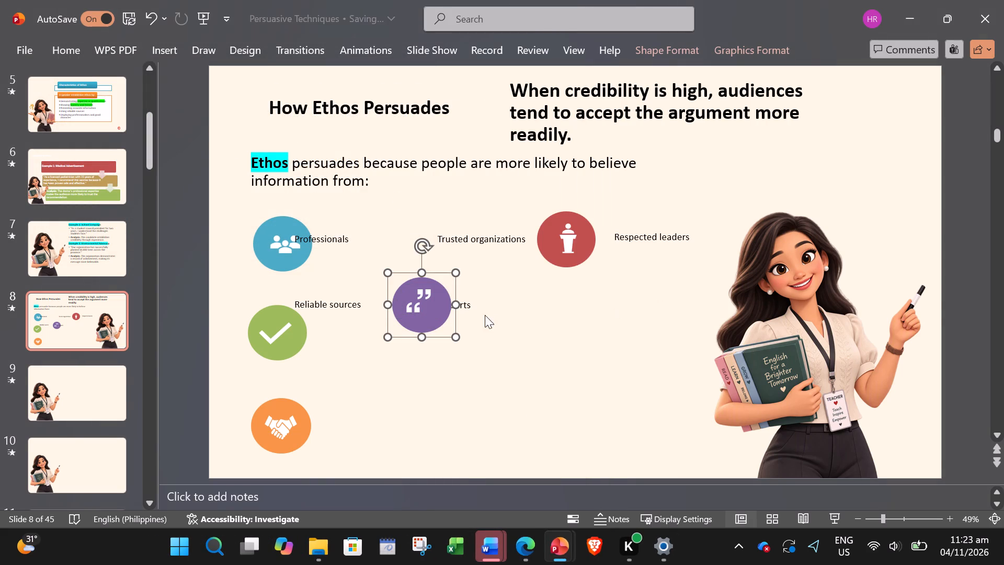
pyautogui.moveTo(430, 312); pyautogui.dragTo(497, 340)
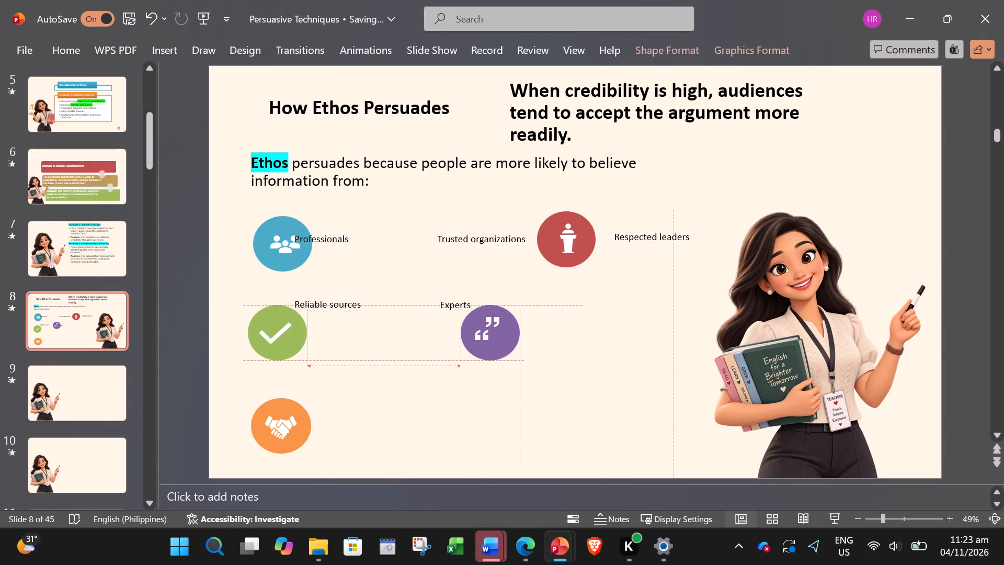
pyautogui.moveTo(497, 340); pyautogui.dragTo(498, 340)
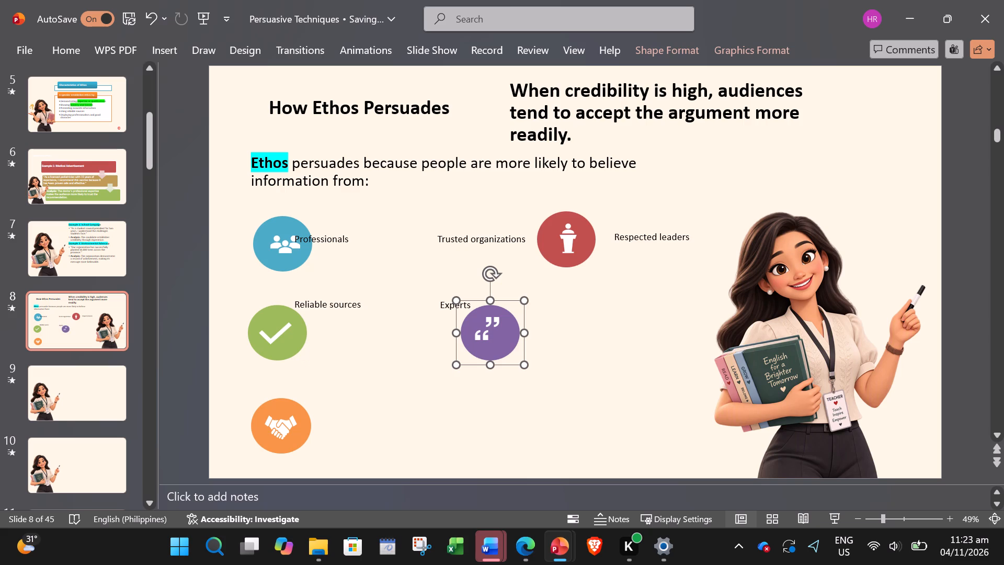
# Place the Trusted organizations, Reliable sources and Professionals labels just to the right of their orange, green and blue circles.
pyautogui.click(469, 237)
pyautogui.moveTo(465, 212); pyautogui.dragTo(355, 398)
pyautogui.click(329, 307)
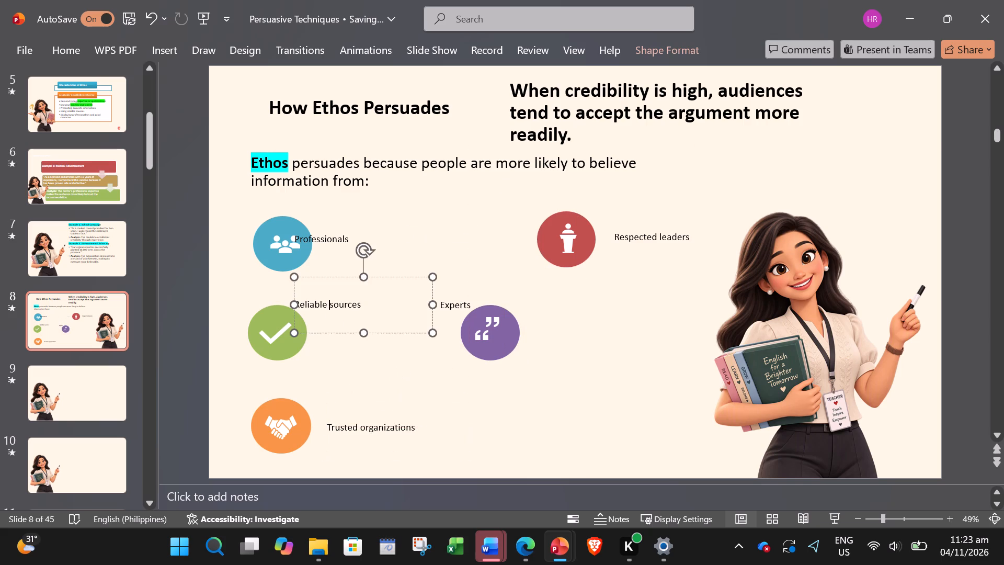
pyautogui.moveTo(338, 277); pyautogui.dragTo(367, 299)
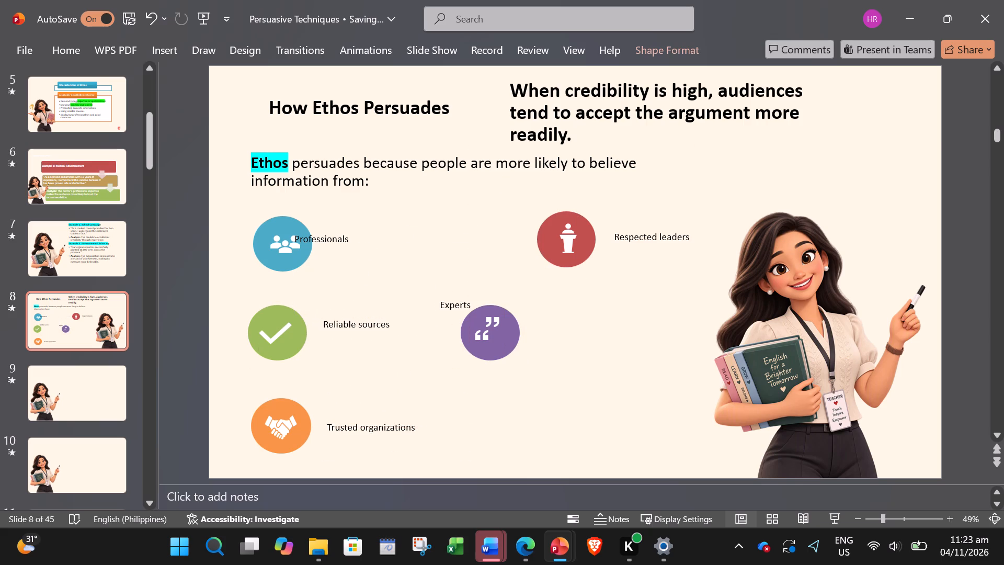
pyautogui.moveTo(367, 299); pyautogui.dragTo(363, 302)
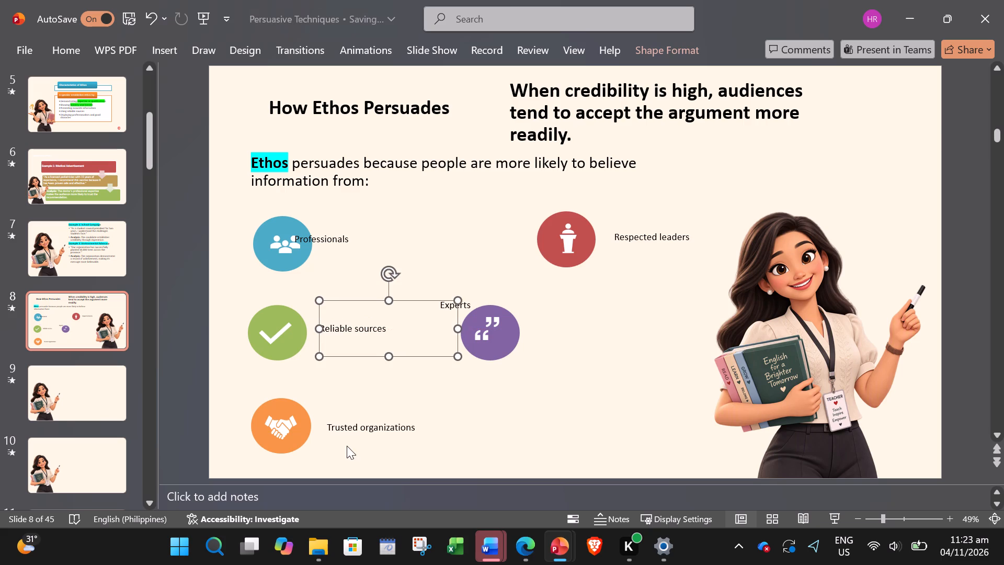
pyautogui.click(346, 426)
pyautogui.moveTo(350, 398); pyautogui.dragTo(341, 398)
pyautogui.click(329, 244)
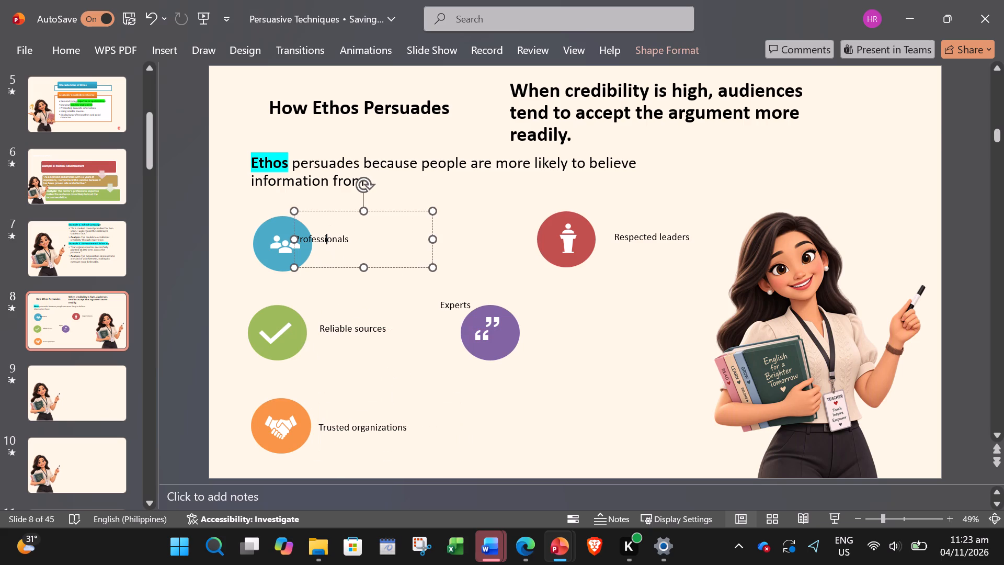
pyautogui.moveTo(330, 212); pyautogui.dragTo(356, 217)
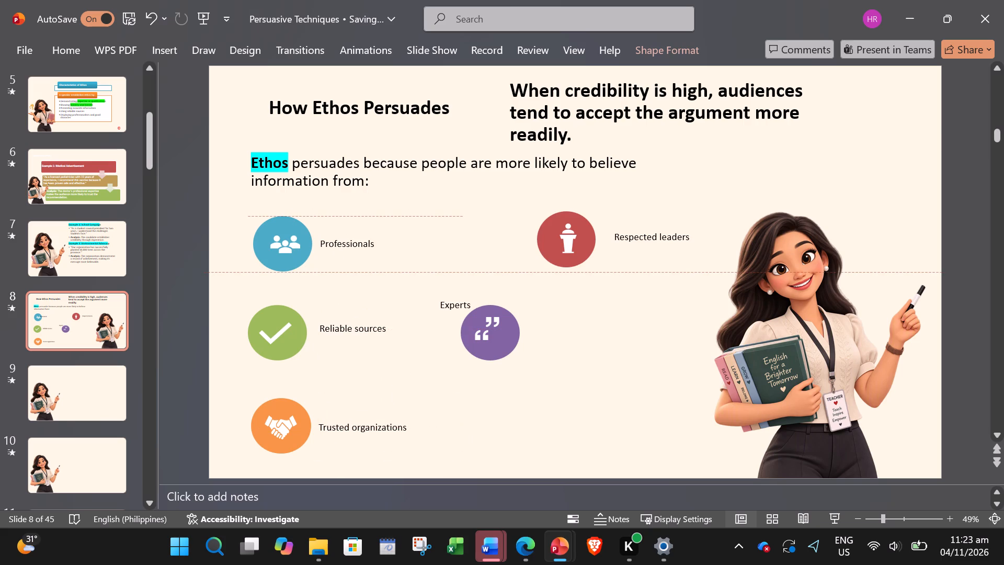
pyautogui.moveTo(356, 217); pyautogui.dragTo(356, 217)
# Shift the purple quotation-mark group further right and place the Experts label immediately to its right.
pyautogui.moveTo(475, 334); pyautogui.dragTo(508, 340)
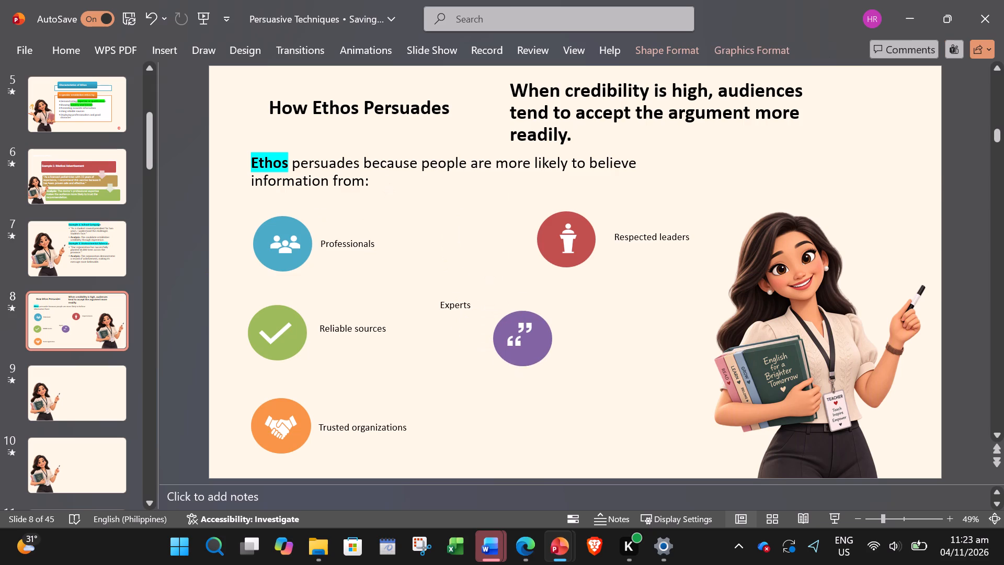
pyautogui.moveTo(508, 340); pyautogui.dragTo(501, 327)
pyautogui.click(450, 302)
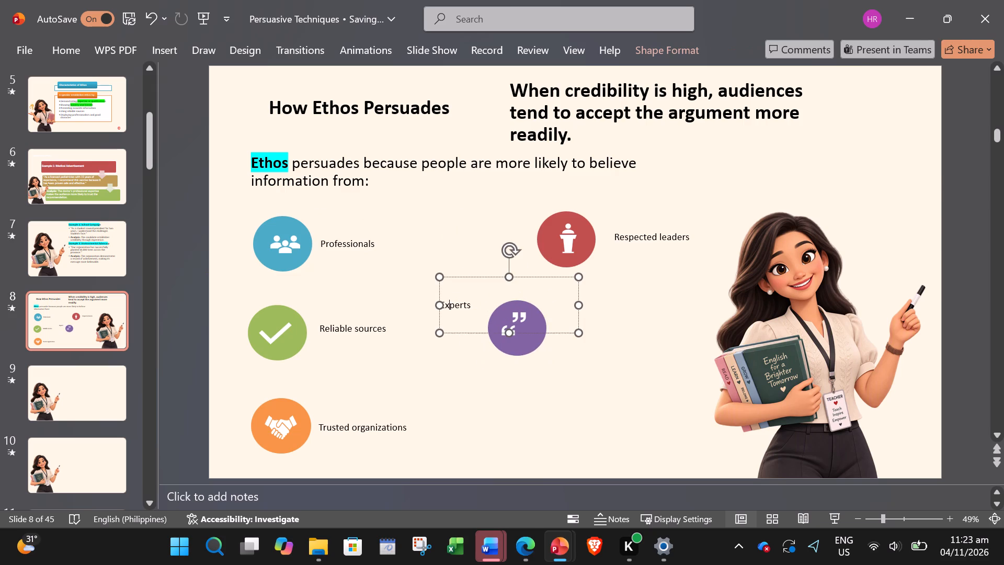
pyautogui.click(439, 301)
pyautogui.moveTo(437, 291); pyautogui.dragTo(551, 311)
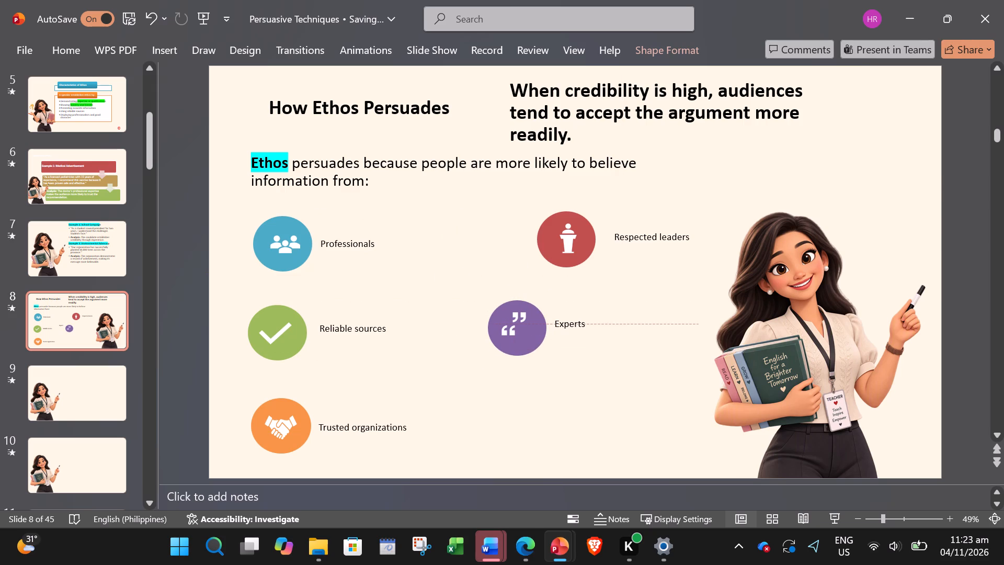
pyautogui.moveTo(551, 311); pyautogui.dragTo(551, 311)
# Nudge the podium icon slightly left within its red circle and group the two together.
pyautogui.click(577, 226)
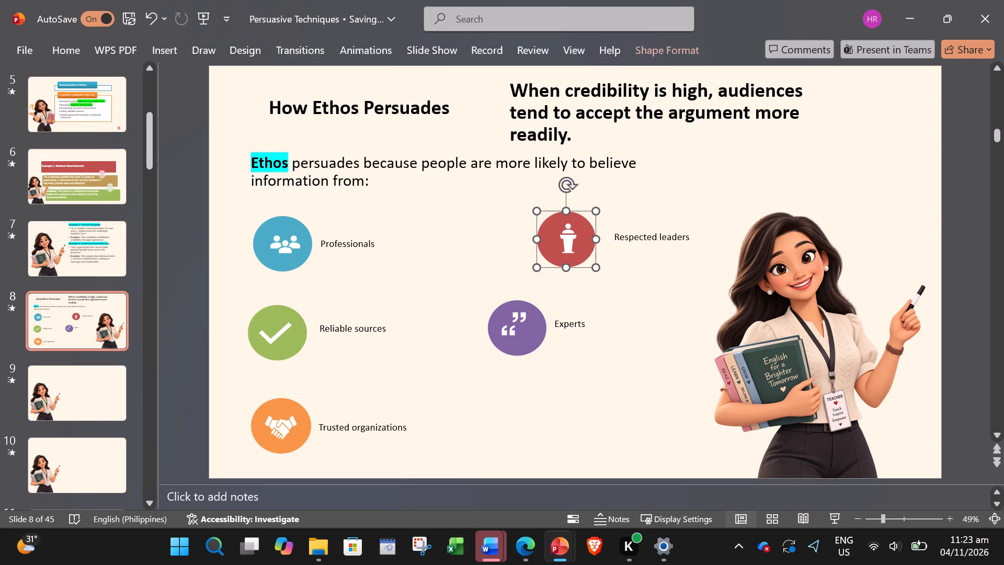
pyautogui.click(566, 239)
pyautogui.press('Left')
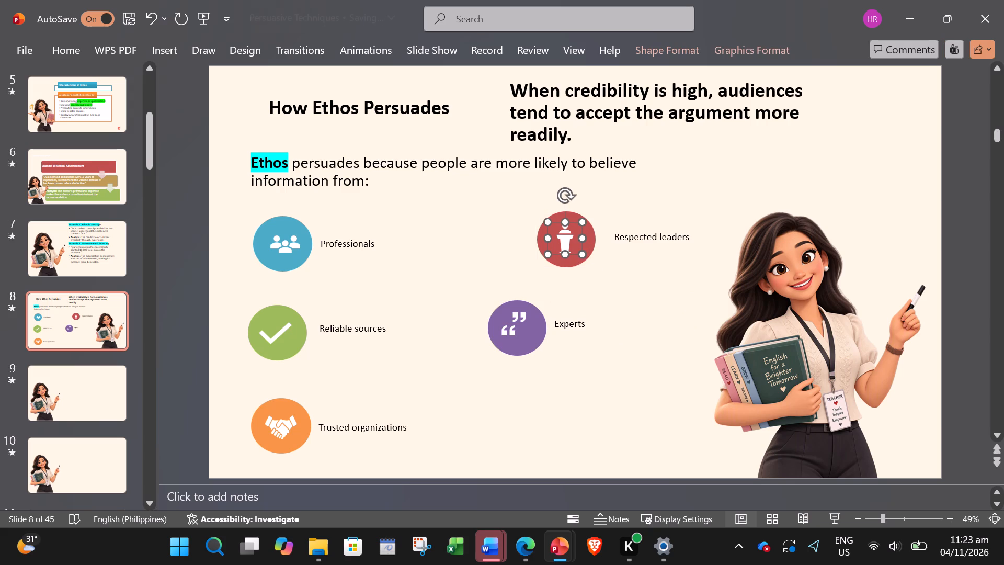
pyautogui.keyDown('shift'); pyautogui.click(594, 243); pyautogui.keyUp('shift')
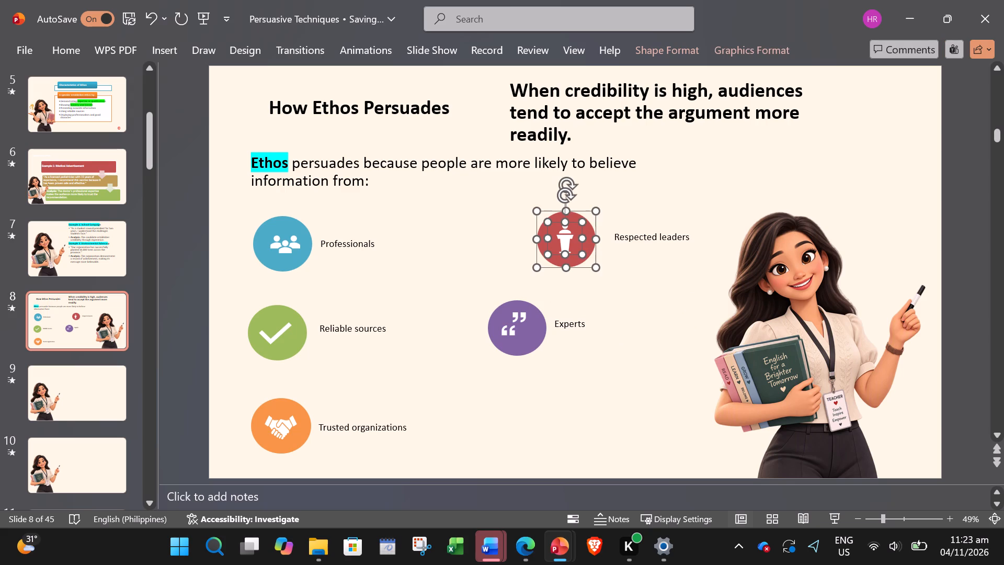
pyautogui.rightClick(586, 241)
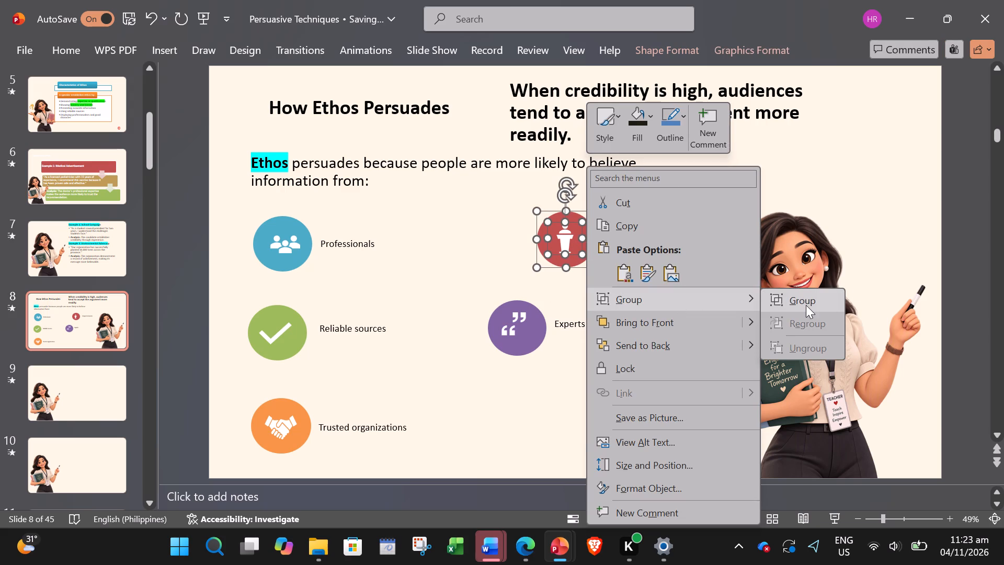
pyautogui.click(806, 305)
# Move the red podium group above the purple circle and place the Respected leaders label just to its right.
pyautogui.moveTo(568, 247); pyautogui.dragTo(512, 245)
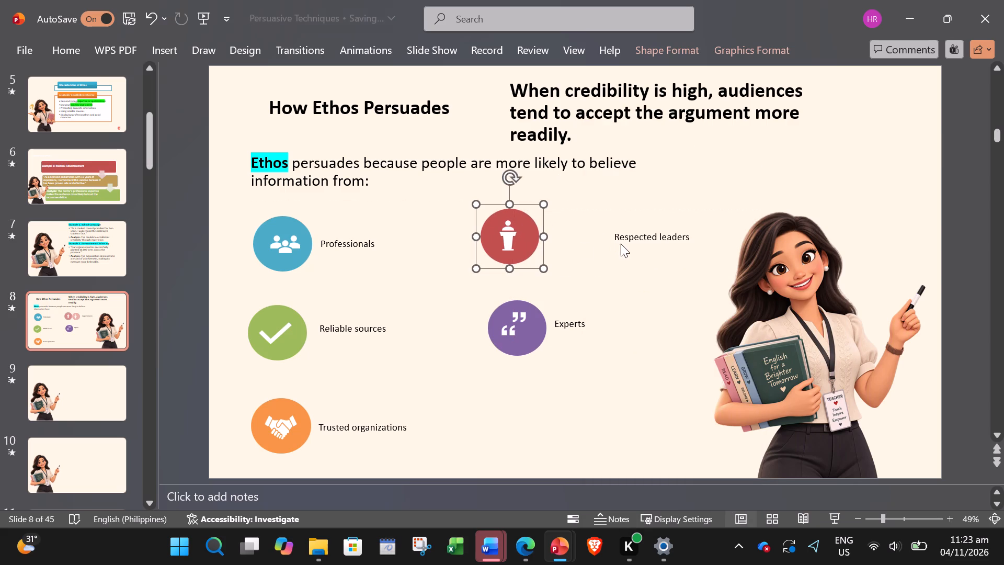
pyautogui.click(627, 240)
pyautogui.moveTo(614, 227); pyautogui.dragTo(568, 230)
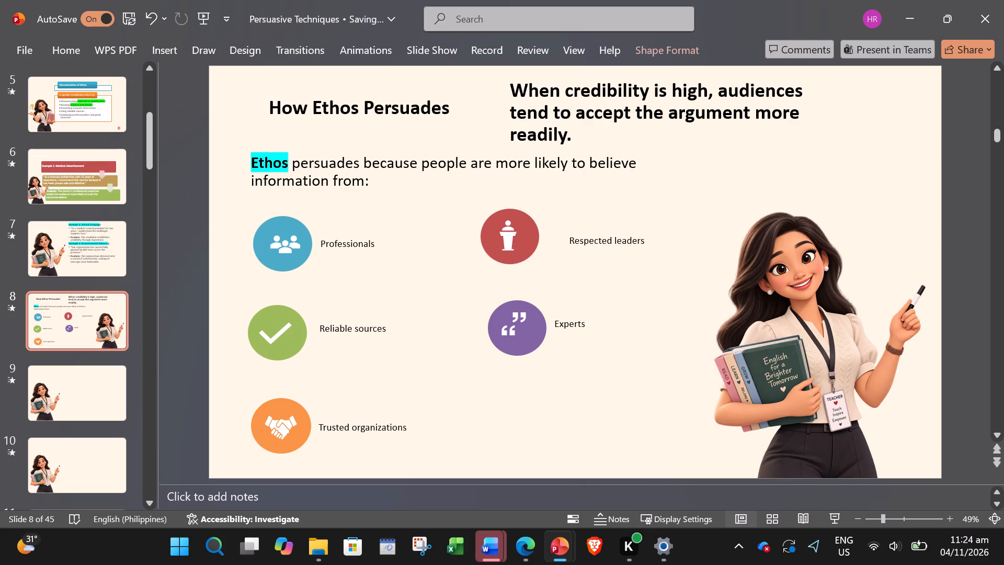
pyautogui.moveTo(568, 230); pyautogui.dragTo(554, 229)
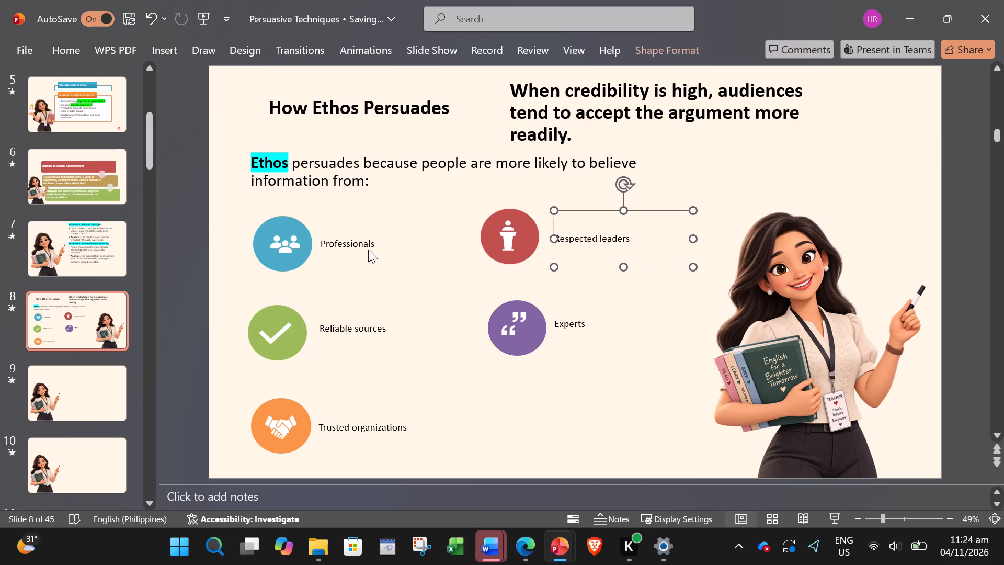
# Enlarge the Professionals label text on slide 8 to 36 pt.
pyautogui.click(366, 246)
pyautogui.hotkey('ctrl', 'a')
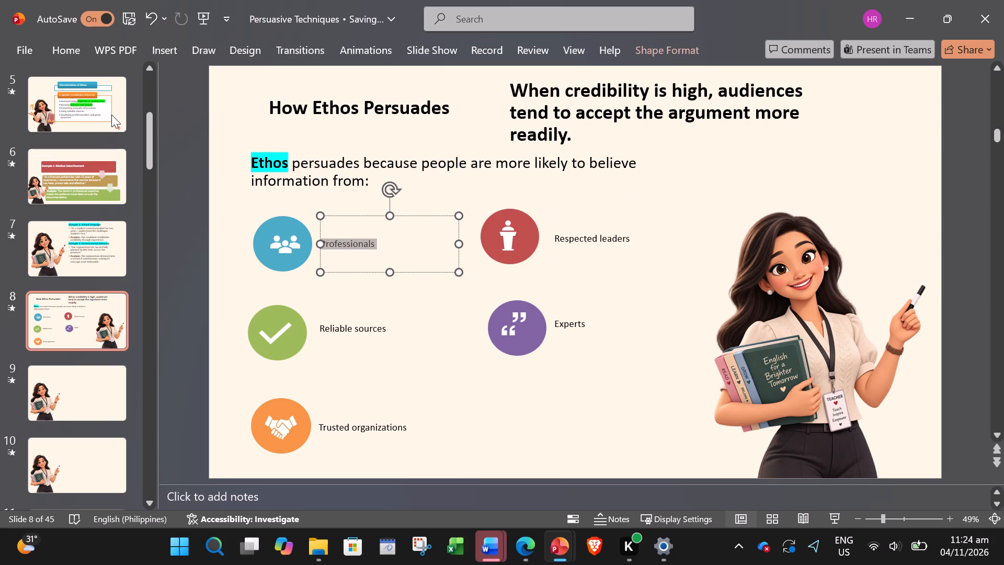
pyautogui.click(64, 44)
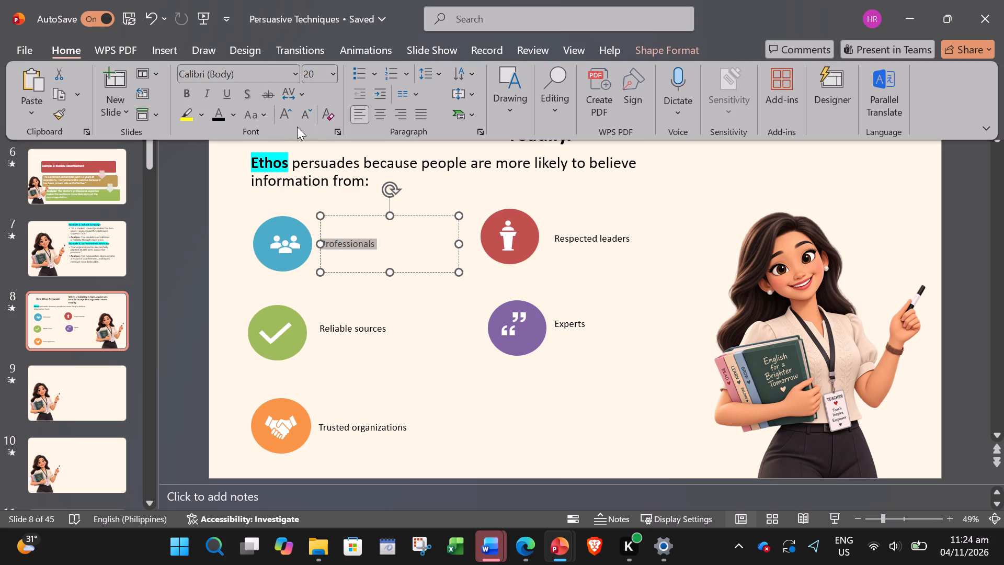
pyautogui.tripleClick(282, 109)
pyautogui.click(282, 109)
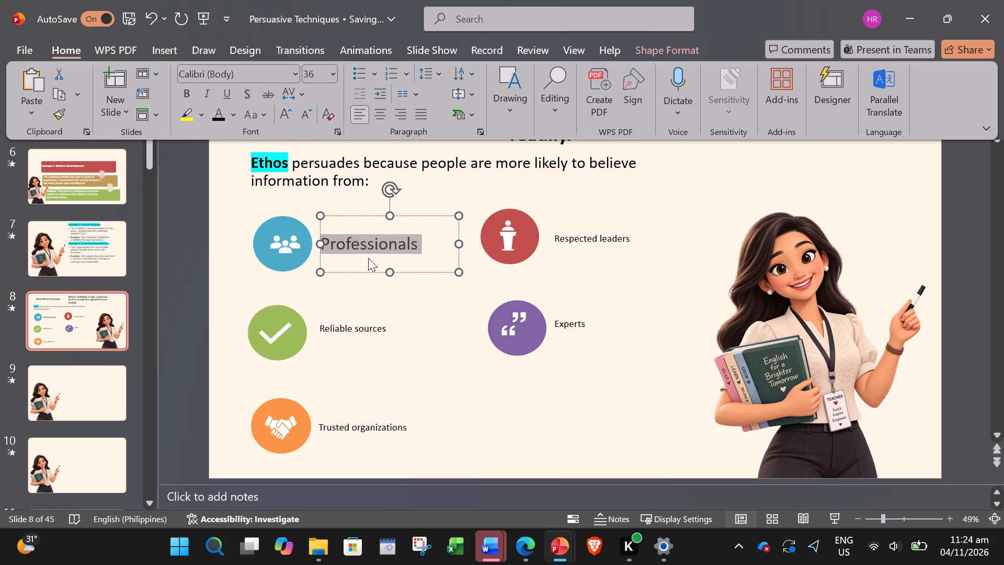
# Set the Reliable sources label beside the green circle to 36 pt.
pyautogui.click(358, 324)
pyautogui.click(358, 324)
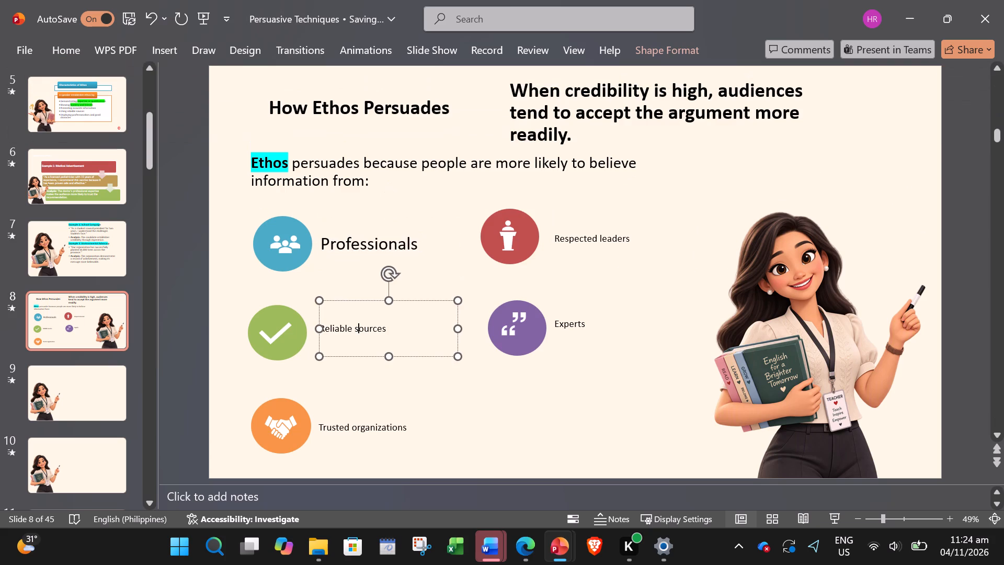
pyautogui.hotkey('ctrl', 'a')
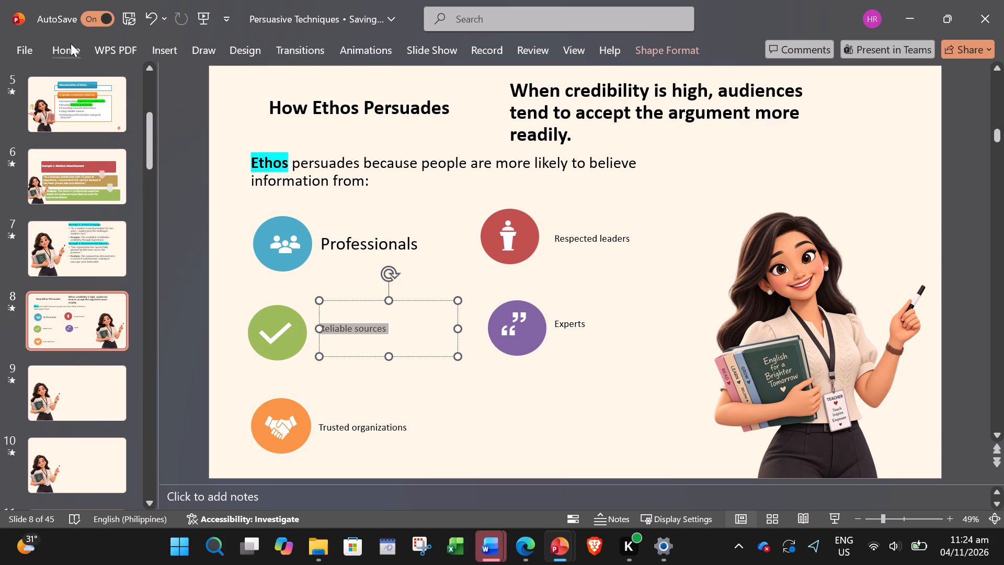
pyautogui.click(71, 43)
pyautogui.click(307, 70)
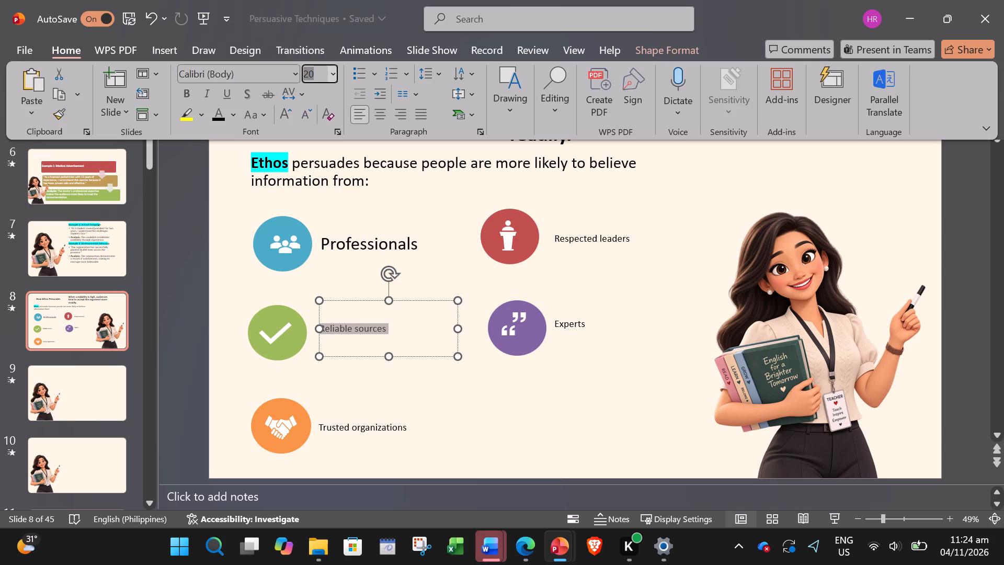
pyautogui.write('36')
pyautogui.press('Return')
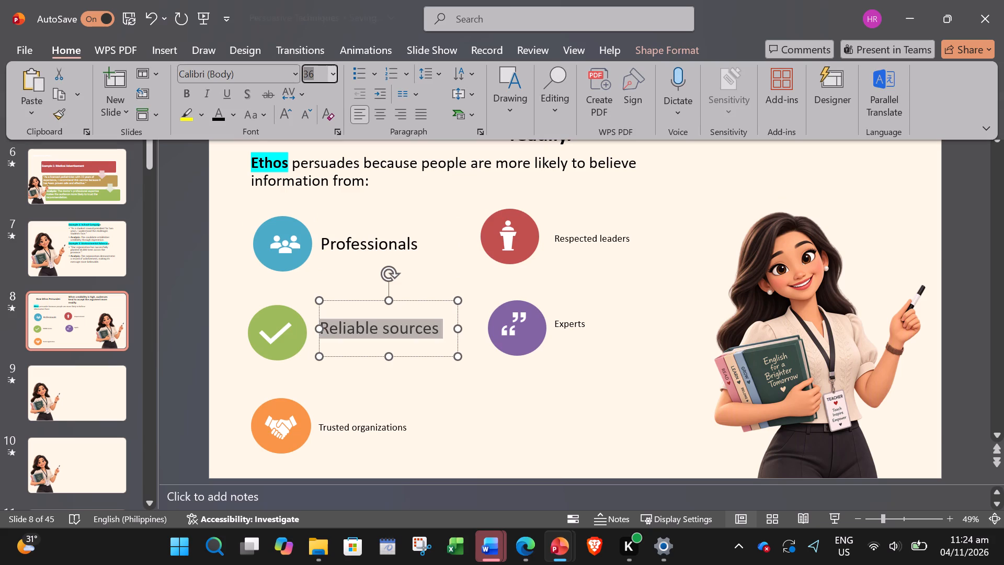
# Set the Trusted organizations label beside the orange circle to 36 pt.
pyautogui.doubleClick(355, 427)
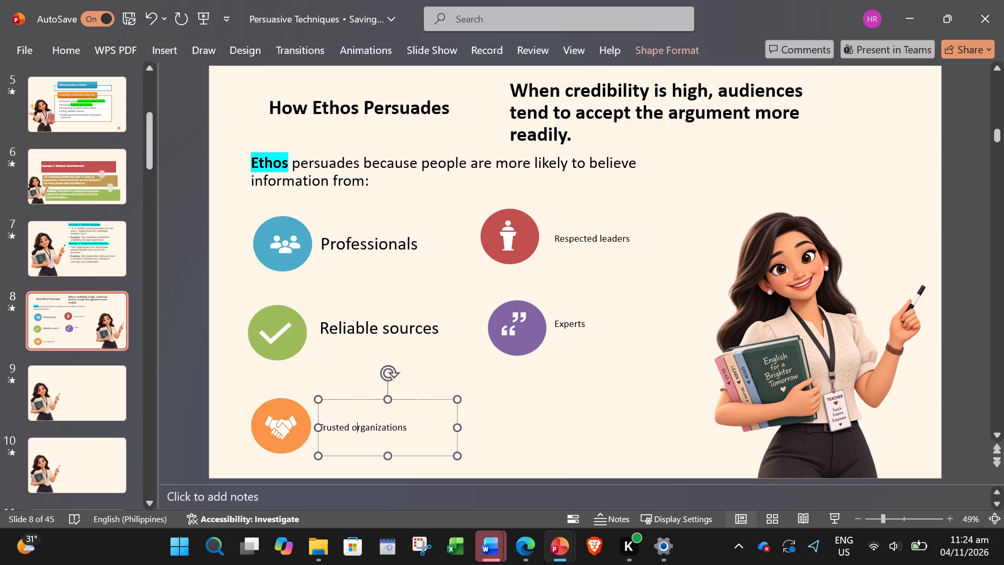
pyautogui.hotkey('ctrl', 'a')
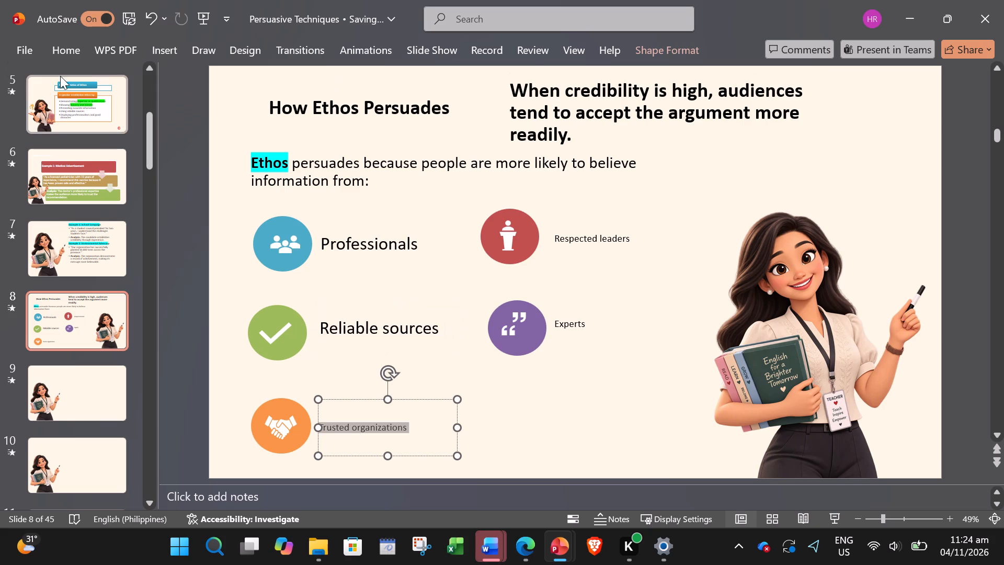
pyautogui.click(60, 54)
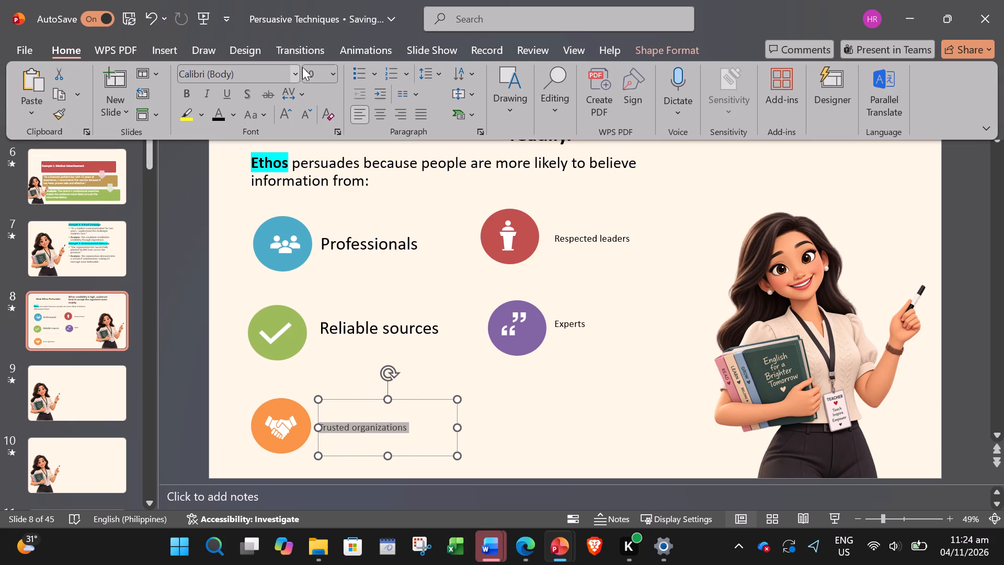
pyautogui.click(316, 77)
pyautogui.write('36')
pyautogui.press('Return')
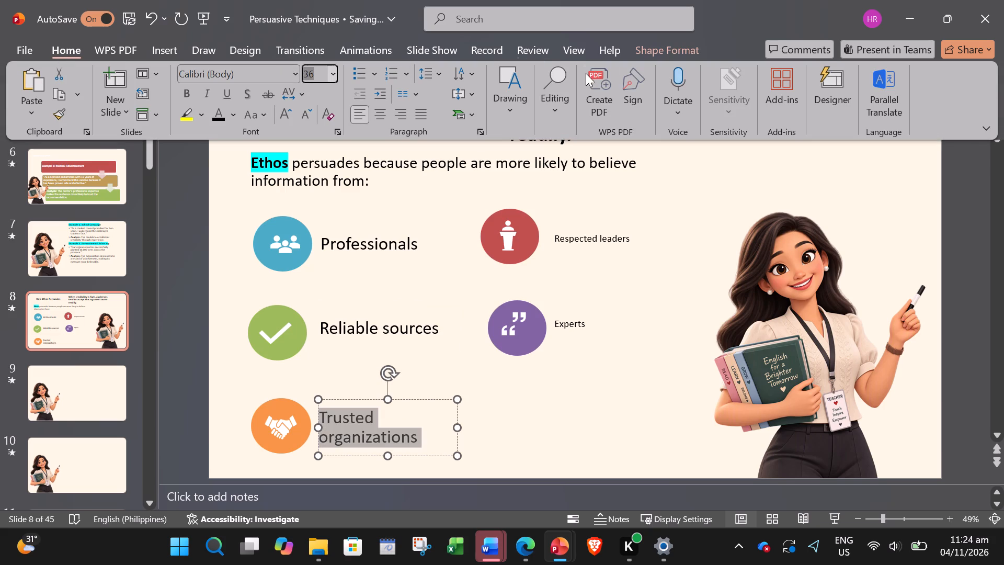
# Set the Respected leaders label beside the red circle to 36 pt.
pyautogui.doubleClick(588, 236)
pyautogui.click(588, 236)
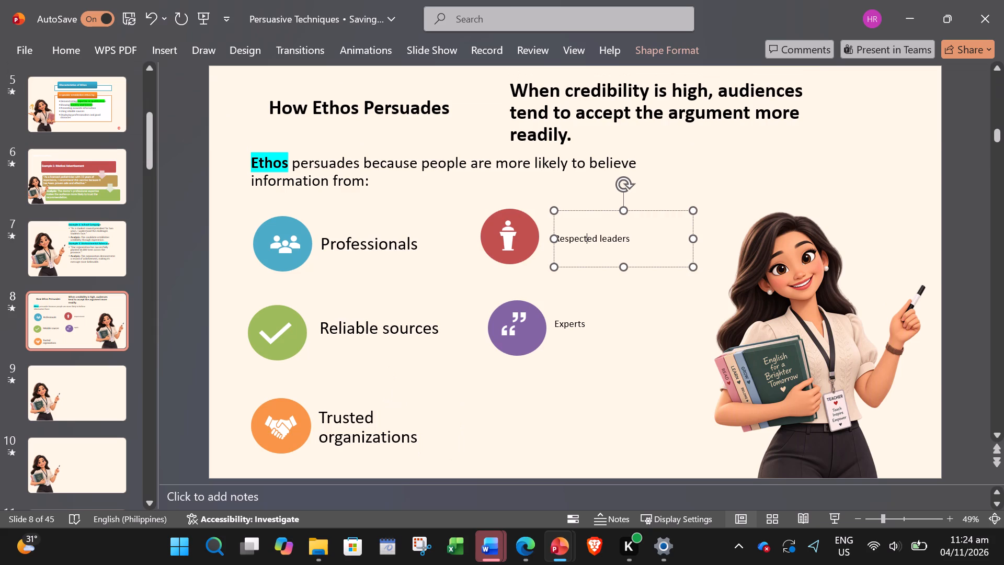
pyautogui.hotkey('ctrl', 'a')
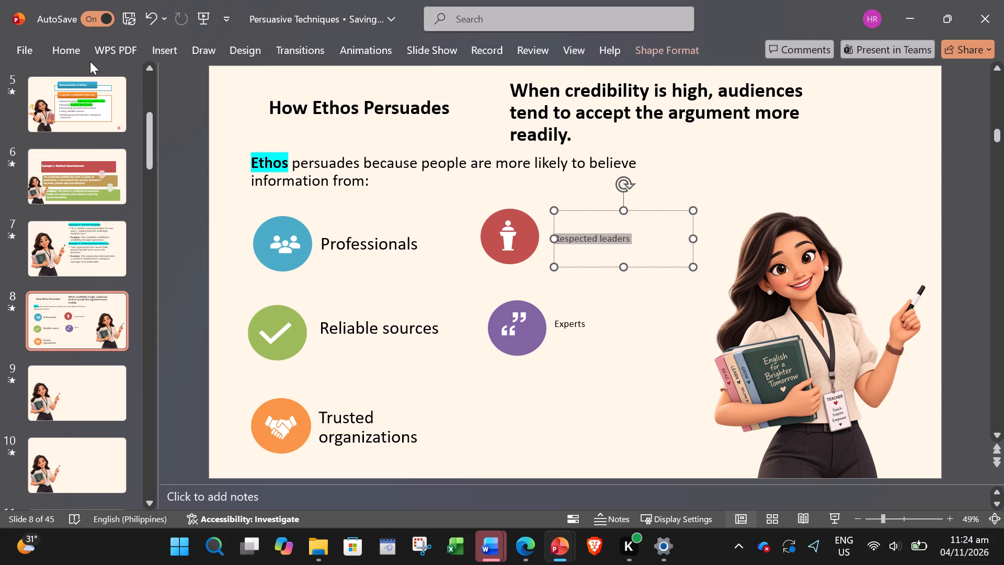
pyautogui.click(70, 54)
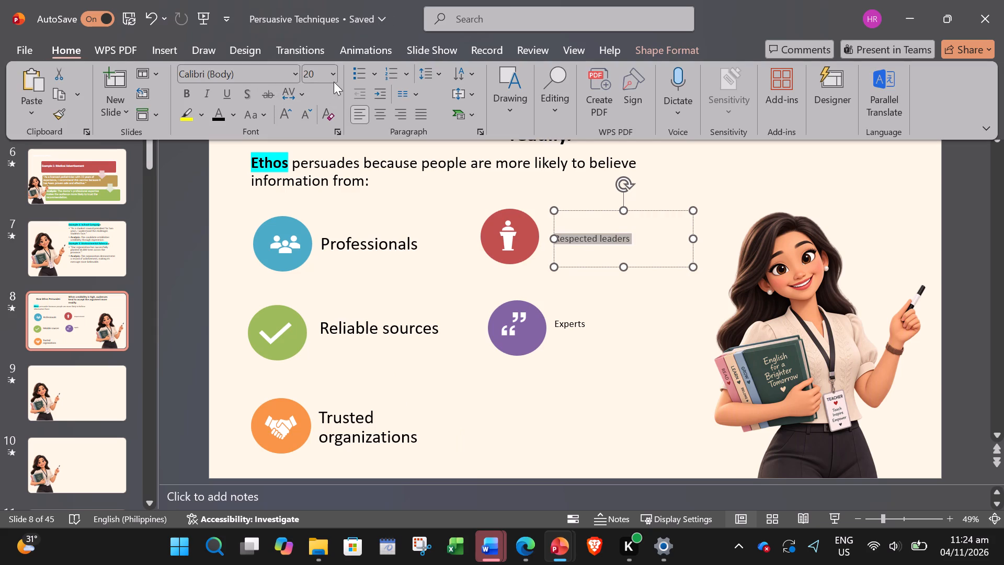
pyautogui.click(321, 74)
pyautogui.write('36')
pyautogui.press('Return')
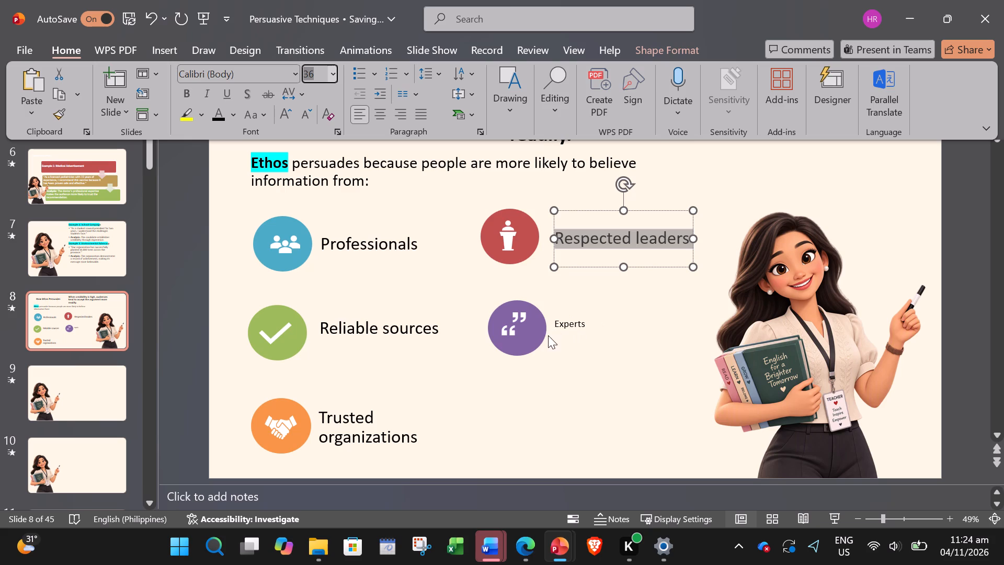
# Set the Experts label beside the purple circle to 36 pt.
pyautogui.doubleClick(577, 324)
pyautogui.click(577, 324)
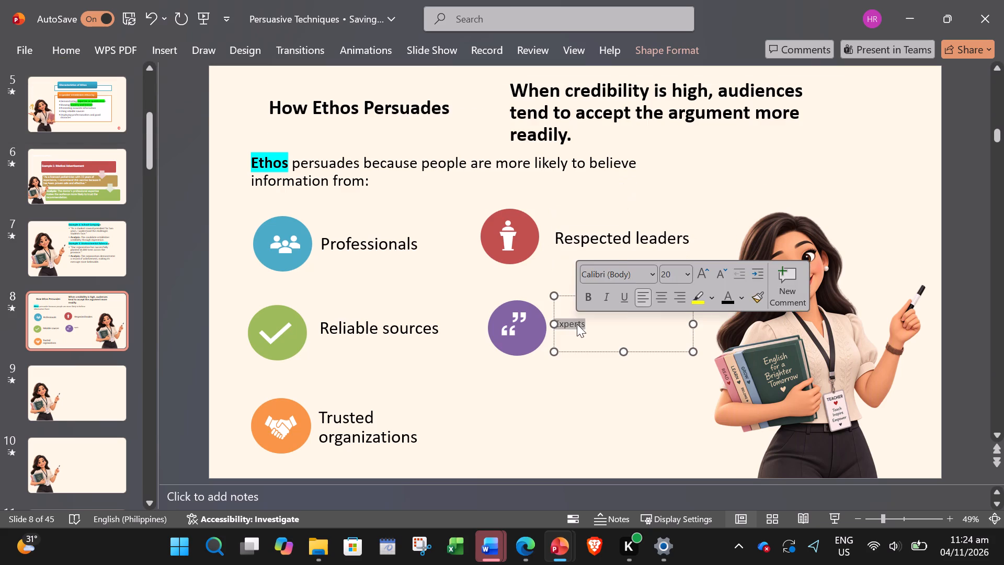
pyautogui.click(67, 47)
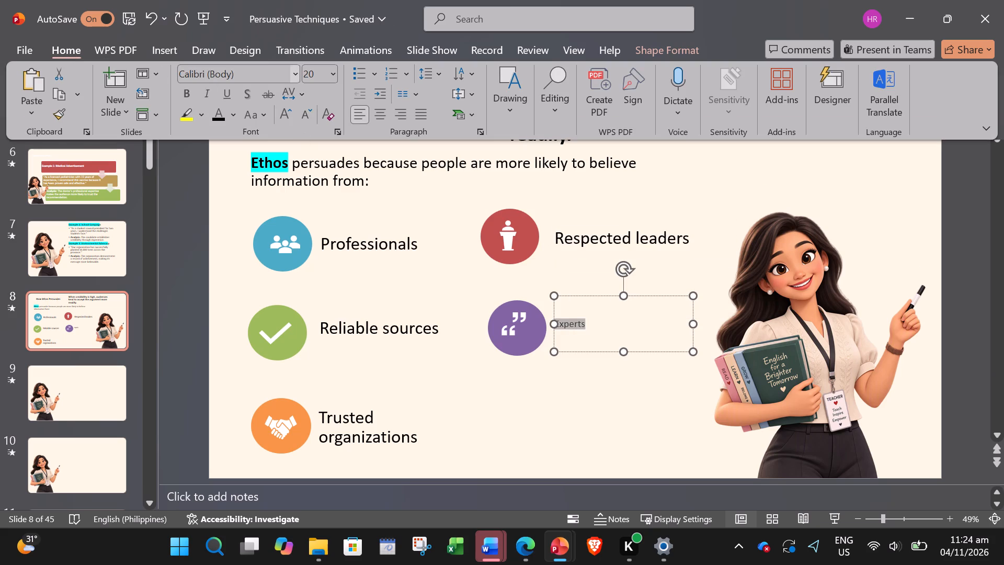
pyautogui.click(317, 68)
pyautogui.write('36')
pyautogui.press('Return')
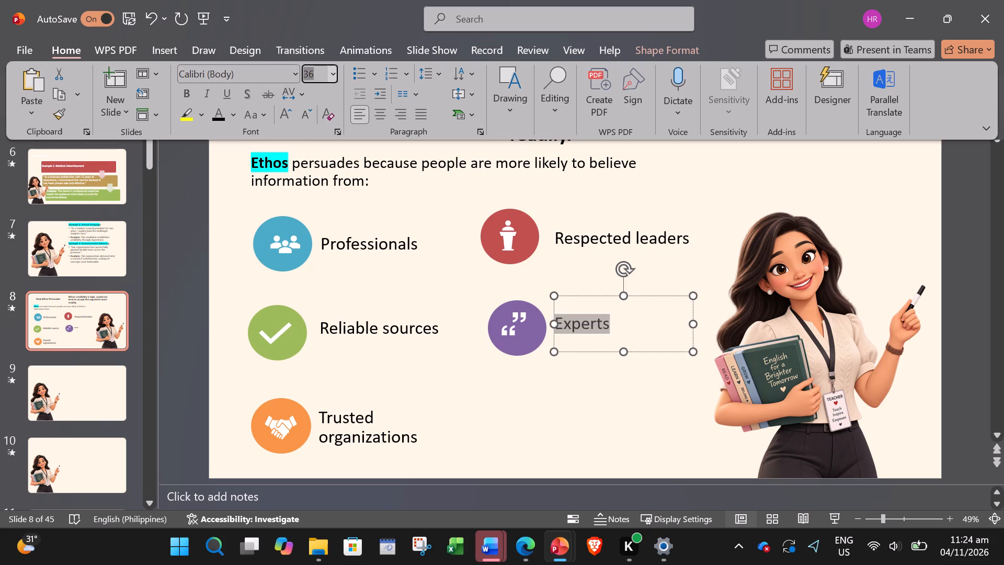
pyautogui.click(586, 435)
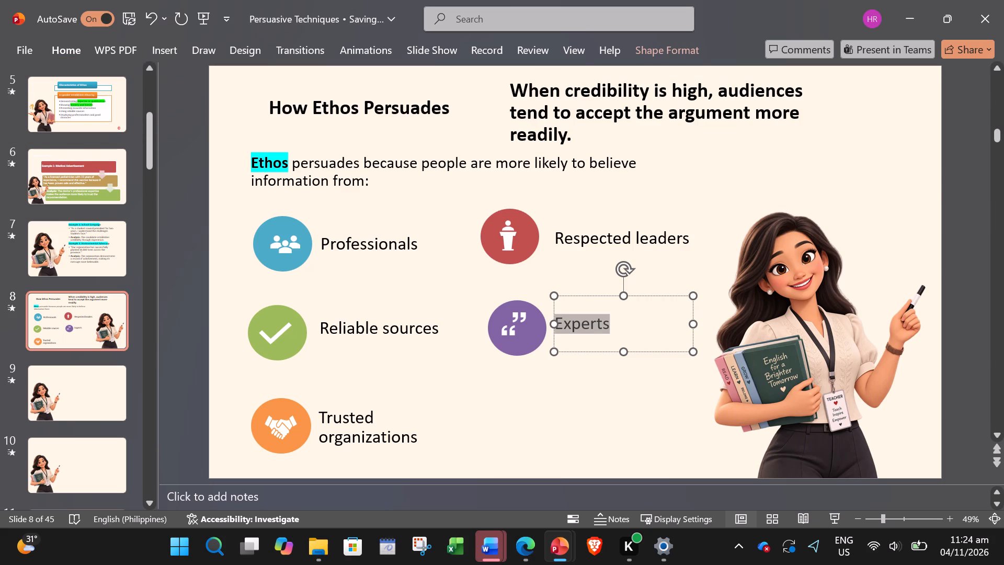
# Enlarge the "Ethos persuades because…" sentence to 40 pt and widen its text box towards the slide's right edge.
pyautogui.click(421, 174)
pyautogui.hotkey('ctrl', 'a')
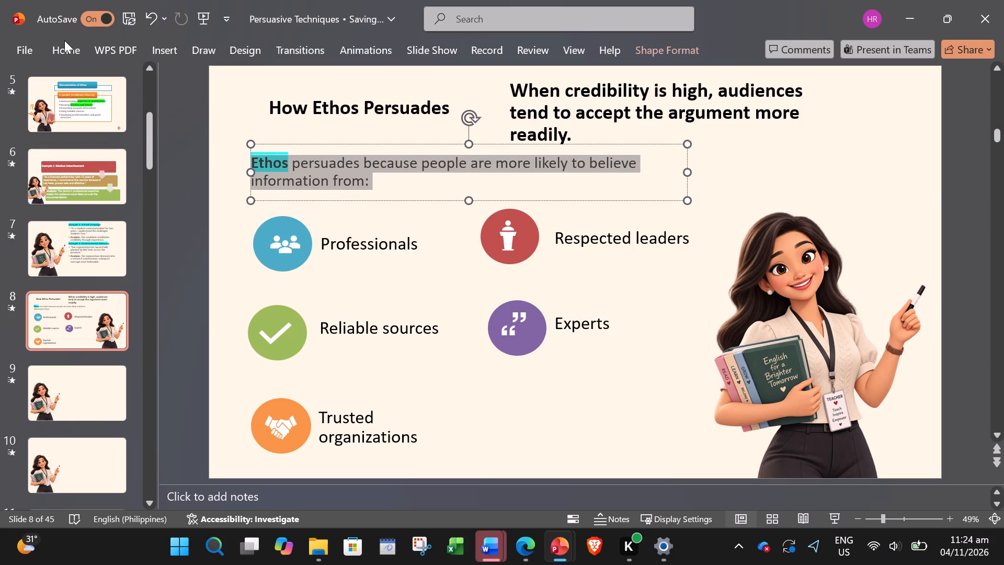
pyautogui.click(61, 44)
pyautogui.click(290, 111)
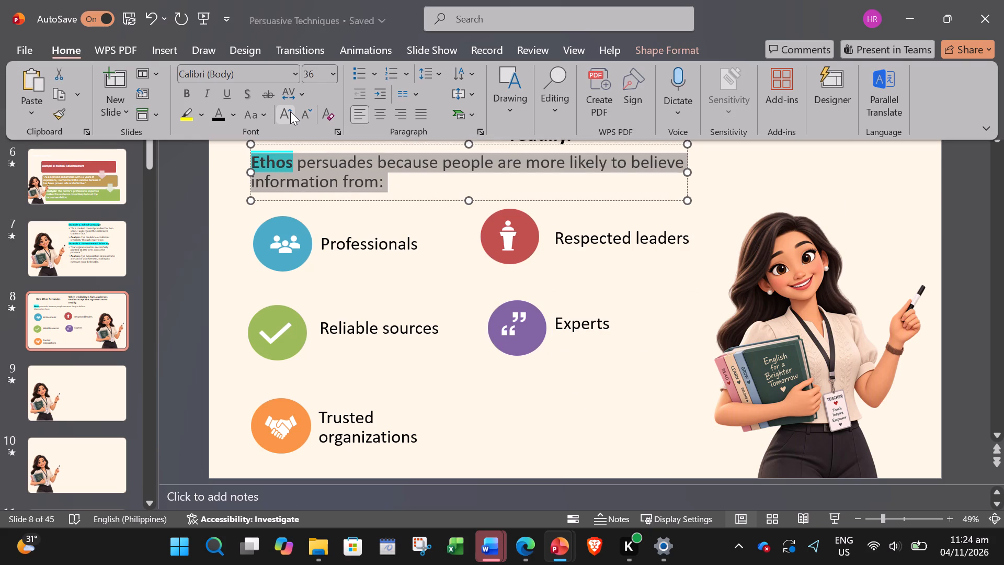
pyautogui.click(290, 111)
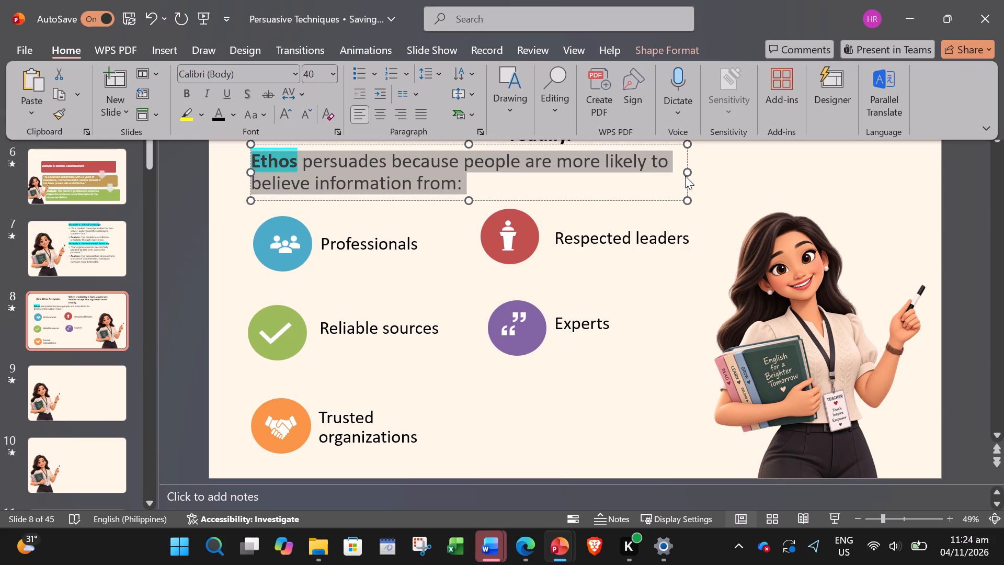
pyautogui.click(684, 176)
pyautogui.click(691, 166)
pyautogui.moveTo(690, 171); pyautogui.dragTo(738, 171)
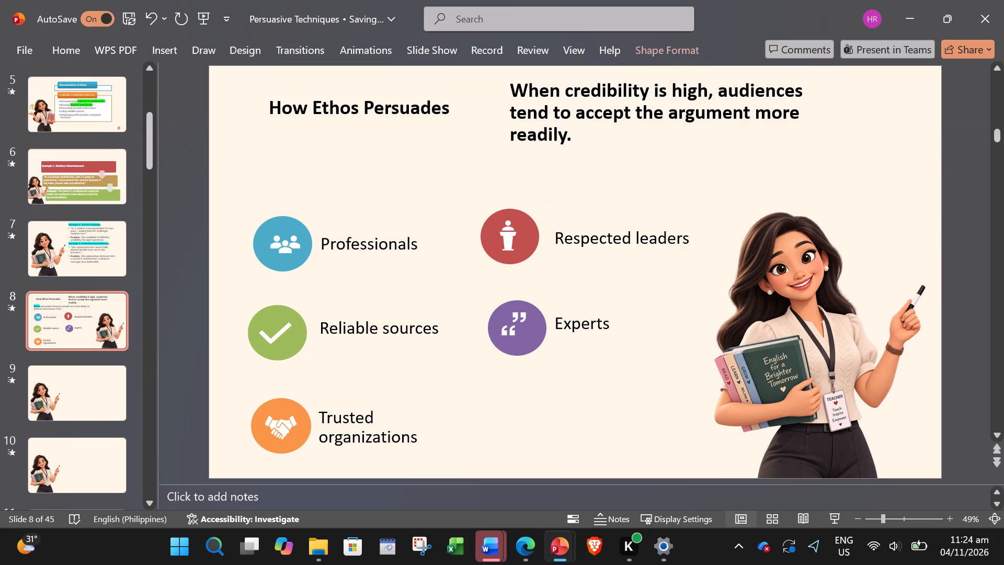
pyautogui.moveTo(738, 171); pyautogui.dragTo(852, 169)
# Move the "When credibility is high…" statement below the Experts label, beside Trusted organizations, and reduce its text to 32 pt.
pyautogui.click(729, 99)
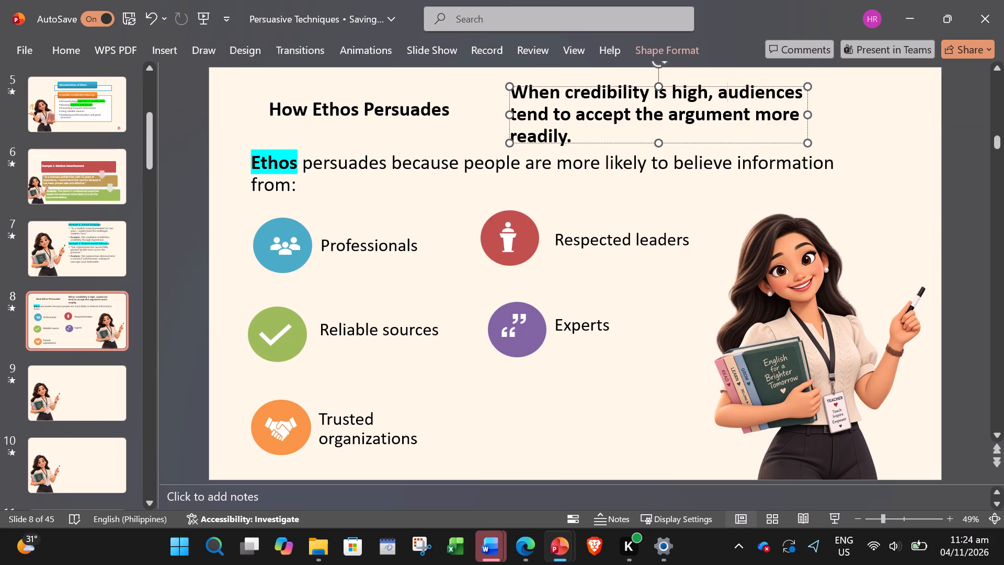
pyautogui.moveTo(706, 86); pyautogui.dragTo(659, 392)
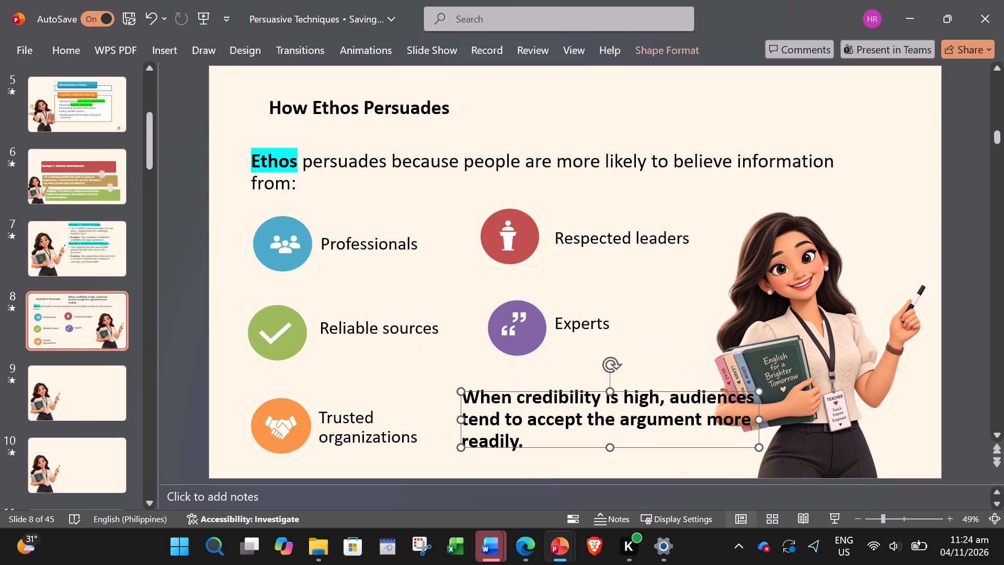
pyautogui.click(708, 418)
pyautogui.hotkey('ctrl', 'a')
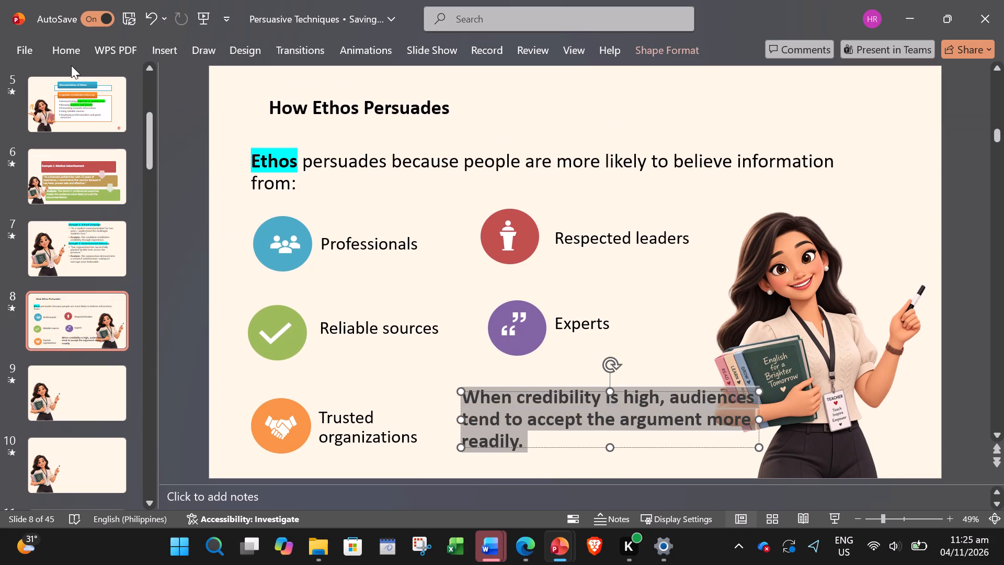
pyautogui.click(53, 48)
pyautogui.doubleClick(305, 120)
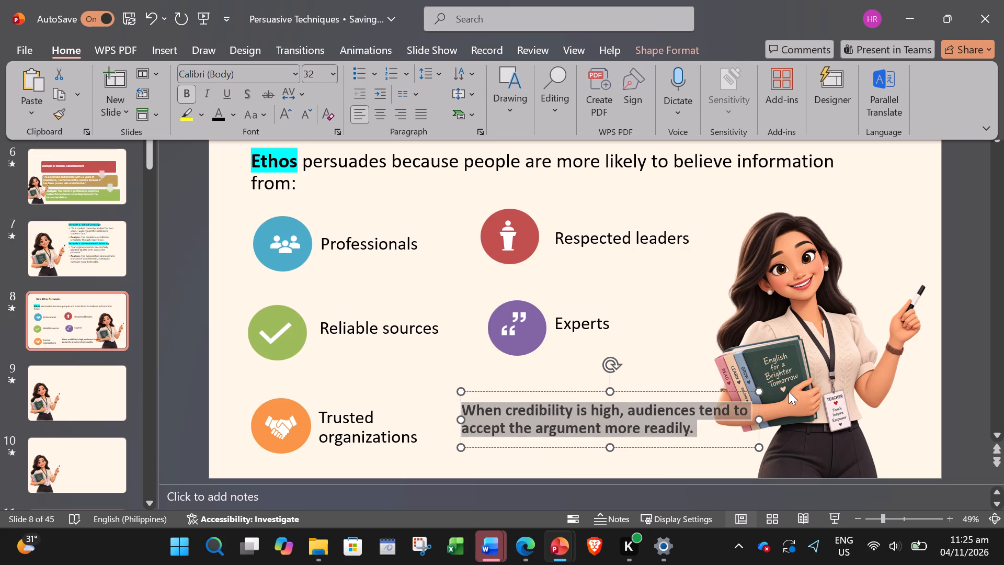
# Mirror the teacher picture horizontally and place it in the slide's lower-right corner, with the marker pointing towards the labels.
pyautogui.moveTo(791, 388); pyautogui.dragTo(818, 370)
pyautogui.moveTo(818, 370); pyautogui.dragTo(846, 361)
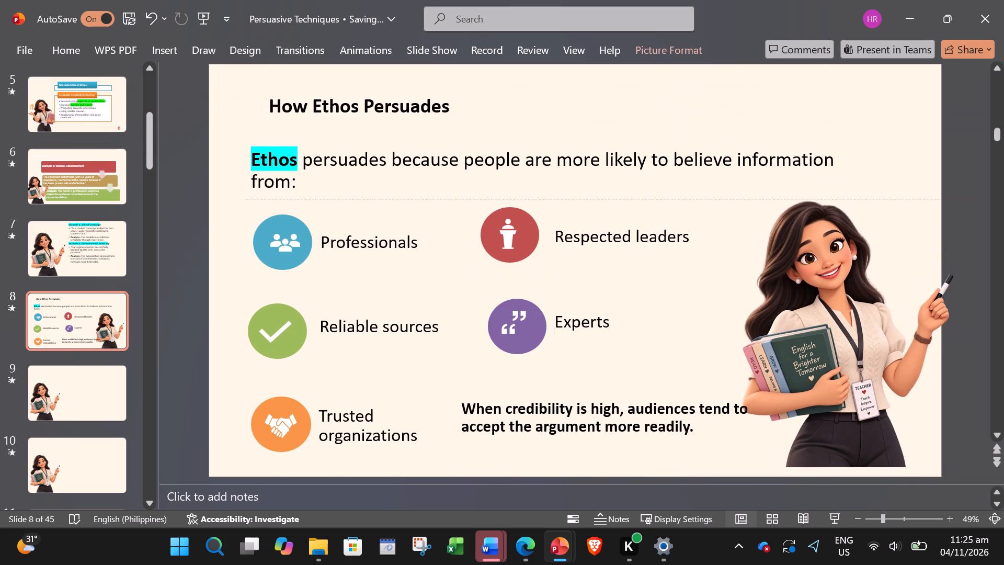
pyautogui.moveTo(846, 361); pyautogui.dragTo(840, 368)
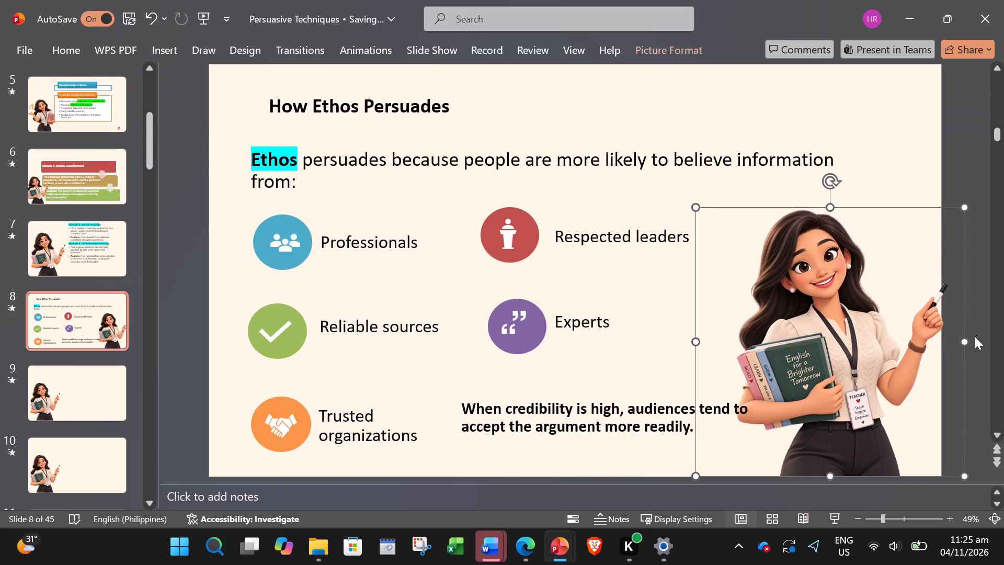
pyautogui.moveTo(968, 341); pyautogui.dragTo(439, 409)
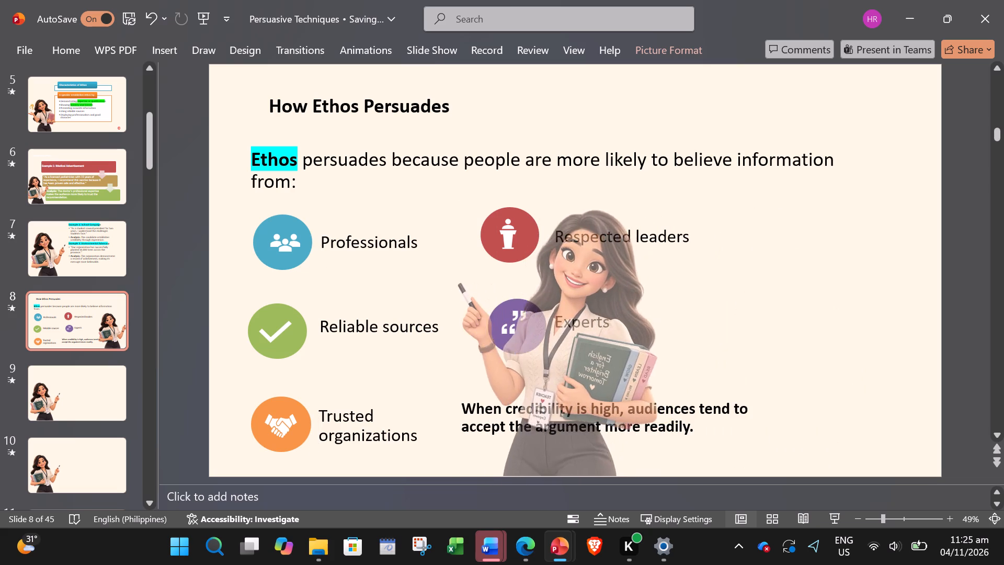
pyautogui.moveTo(439, 409); pyautogui.dragTo(437, 410)
pyautogui.moveTo(573, 444); pyautogui.dragTo(835, 439)
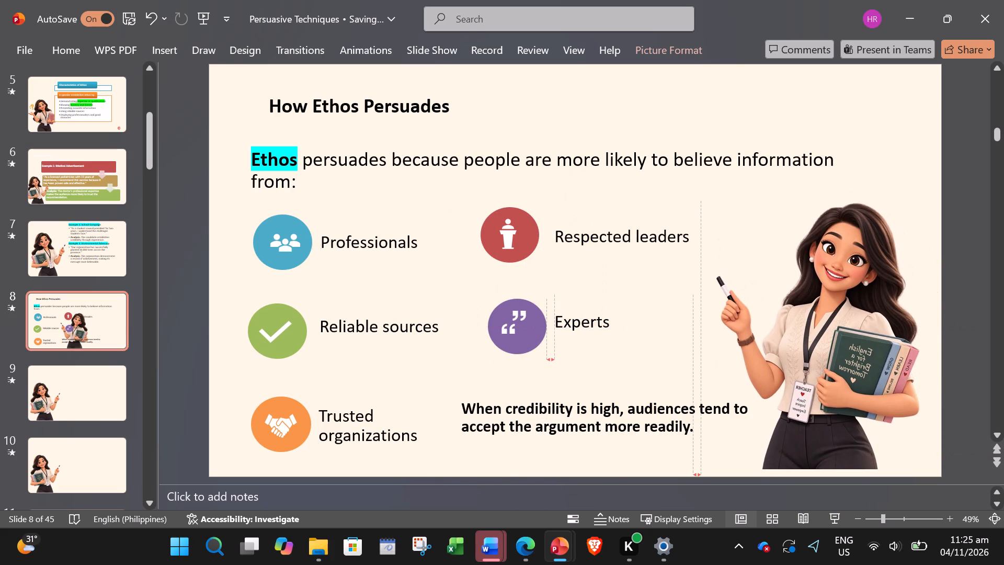
pyautogui.moveTo(835, 439); pyautogui.dragTo(838, 445)
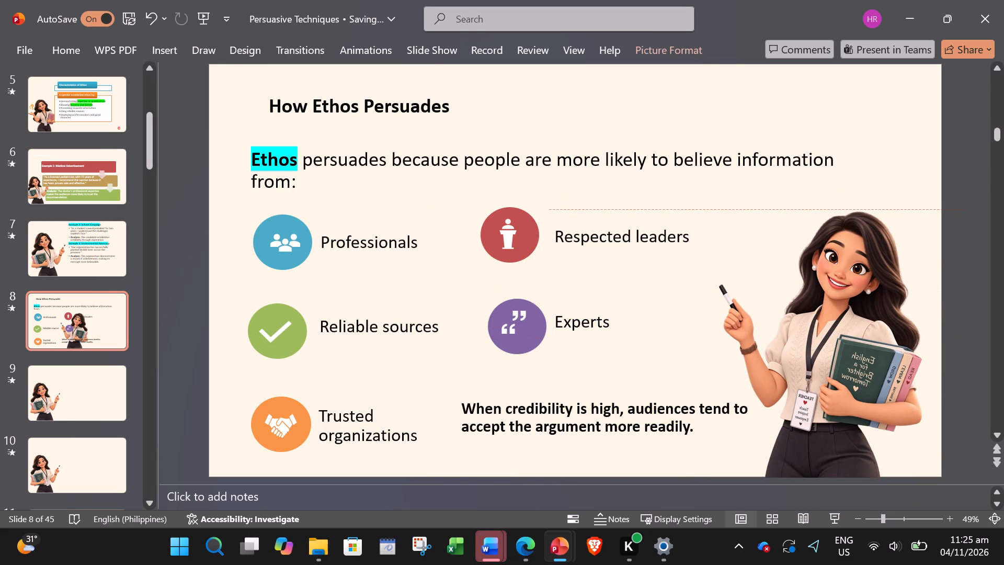
pyautogui.moveTo(838, 445); pyautogui.dragTo(838, 445)
pyautogui.click(623, 323)
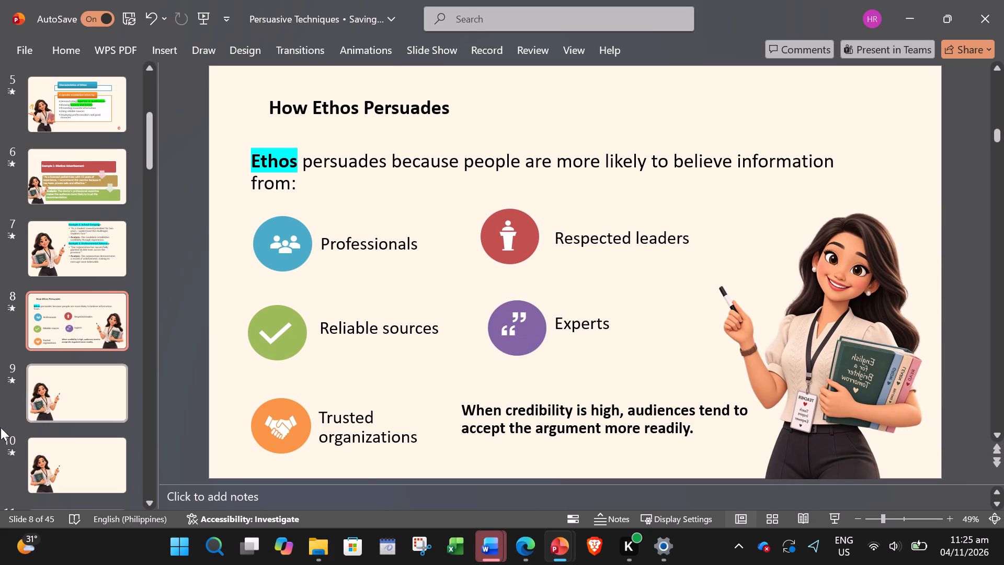
# Copy the Logos definition text box from slide 8 of the 33-slide source deck onto slide 9 of the teacher-themed deck.
pyautogui.click(110, 382)
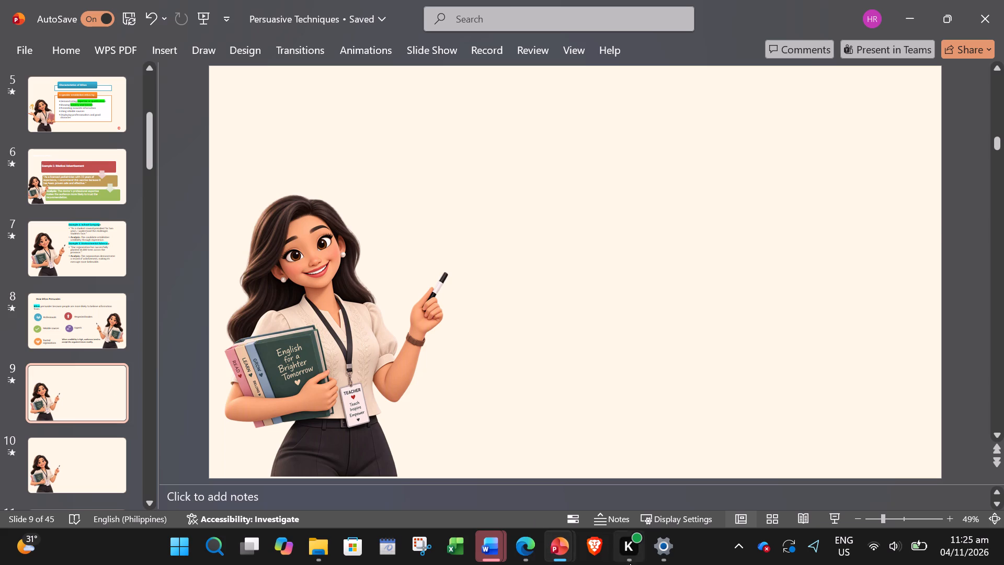
pyautogui.click(557, 561)
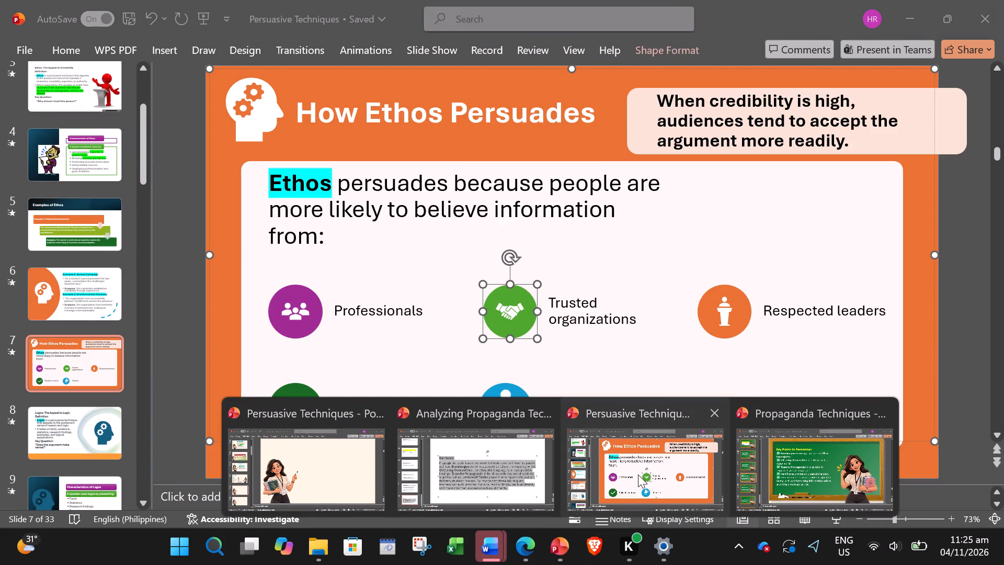
pyautogui.click(637, 473)
pyautogui.scroll(-1, 106, 273)
pyautogui.click(71, 386)
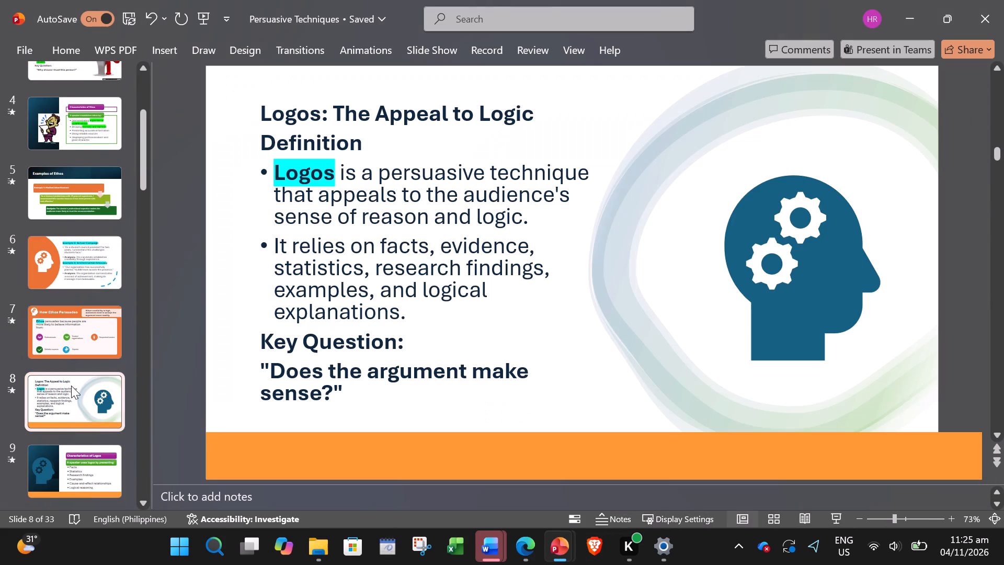
pyautogui.click(410, 206)
pyautogui.click(466, 107)
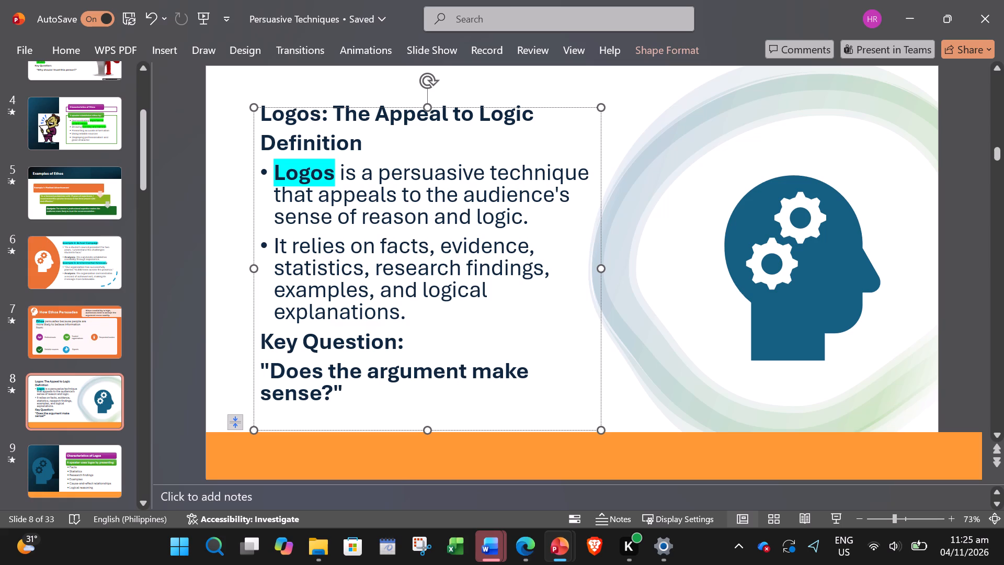
pyautogui.hotkey('ctrl', 'c')
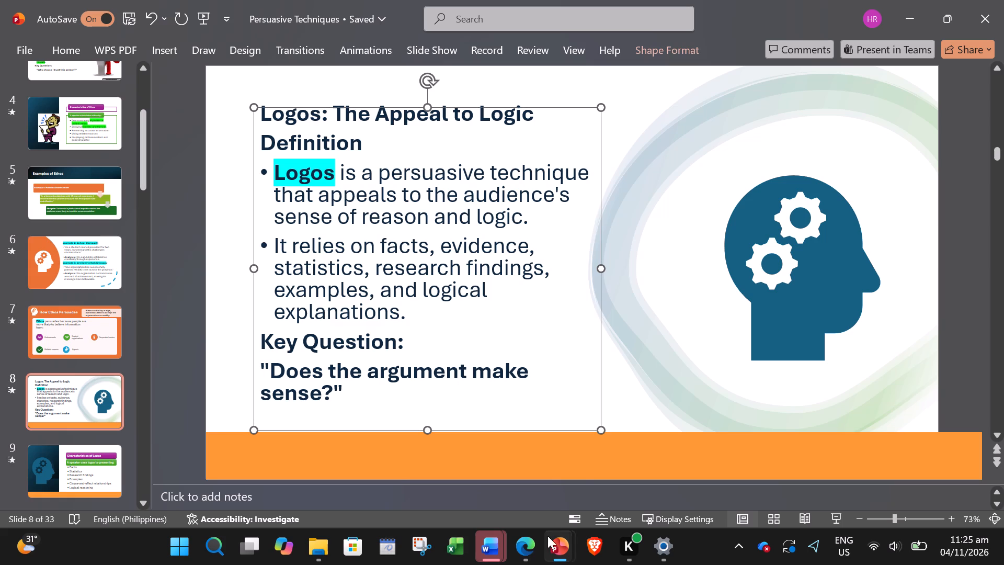
pyautogui.click(555, 546)
pyautogui.click(341, 462)
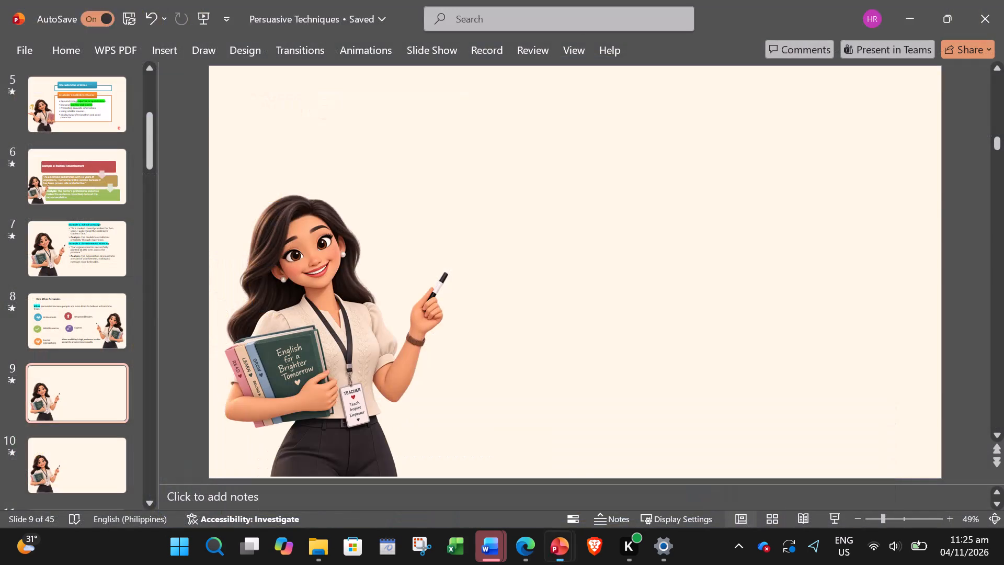
pyautogui.hotkey('ctrl', 'v')
# Enlarge the pasted Logos text box on slide 9 and place it beside the teacher picture, clear of her face.
pyautogui.moveTo(472, 313); pyautogui.dragTo(657, 381)
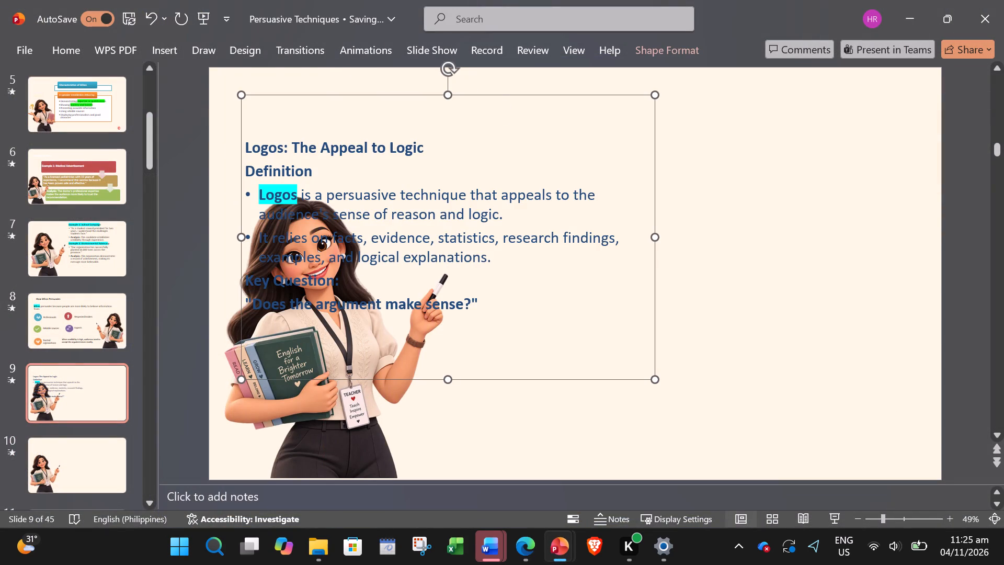
pyautogui.moveTo(500, 95); pyautogui.dragTo(727, 139)
# Make all the Logos text on slide 9 black and increase it to 44 pt.
pyautogui.click(659, 244)
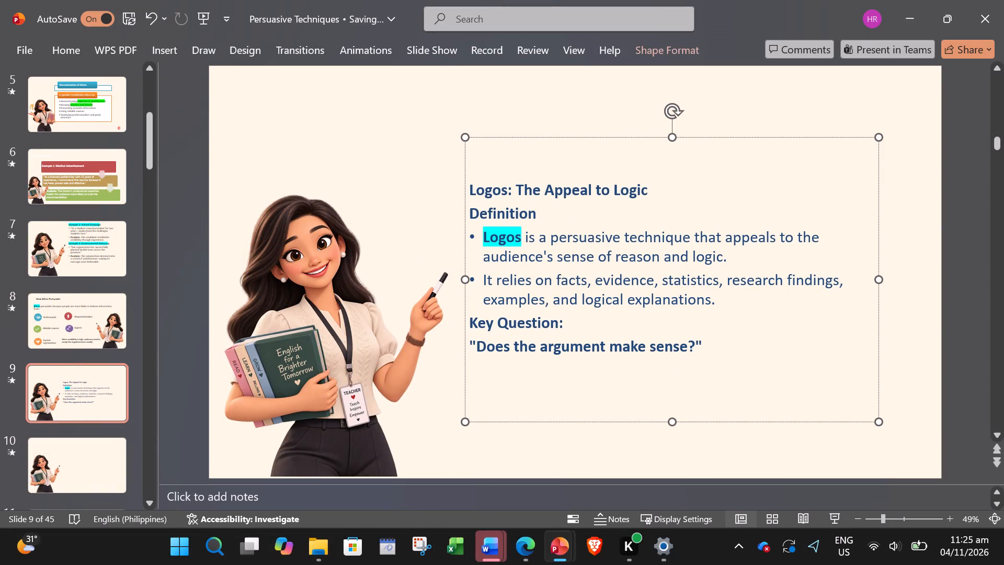
pyautogui.hotkey('ctrl', 'a')
pyautogui.click(56, 49)
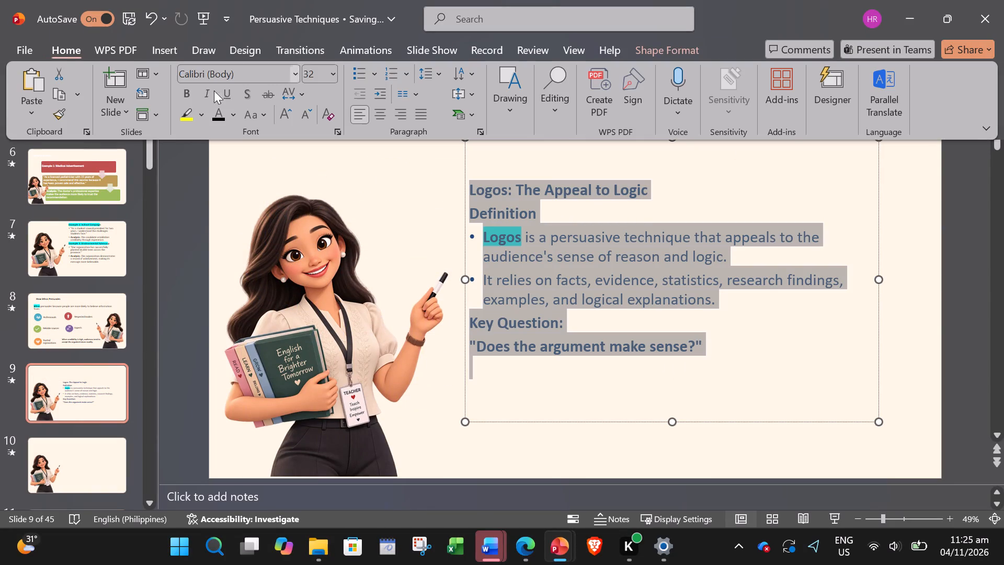
pyautogui.click(235, 112)
pyautogui.click(244, 185)
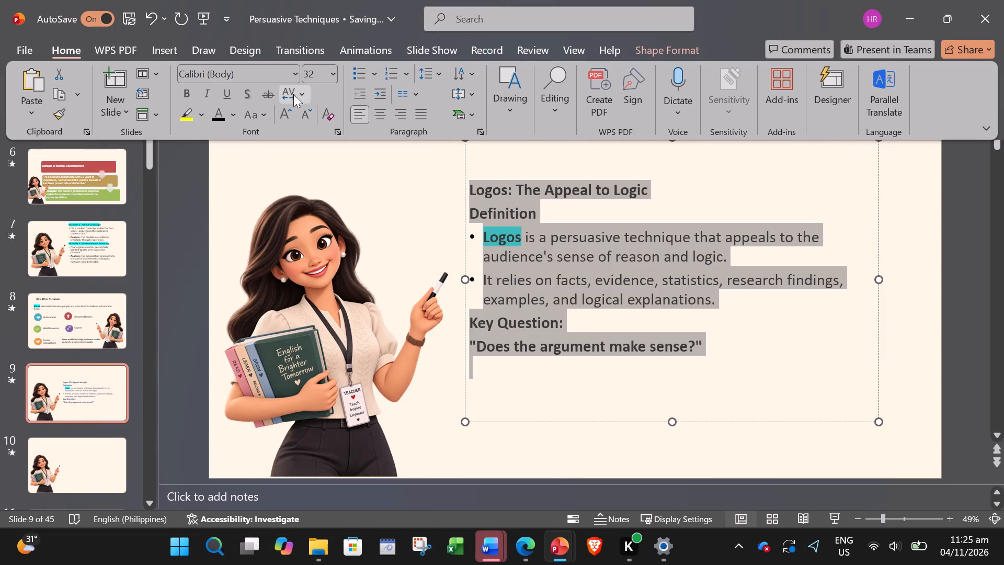
pyautogui.tripleClick(291, 108)
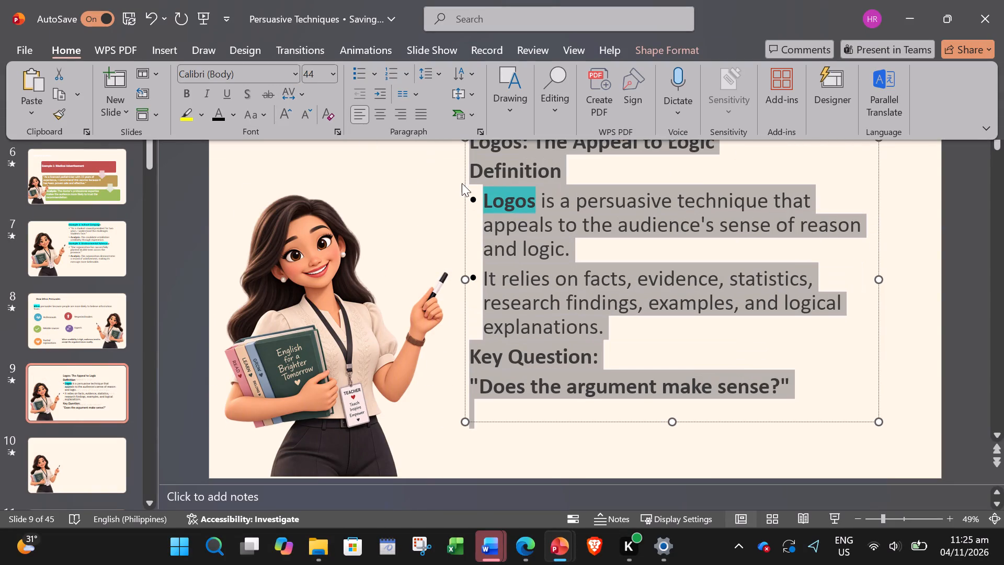
pyautogui.click(379, 229)
# Extend the Logos text box's upper-left corner outwards, towards the teacher picture and the top of the slide.
pyautogui.click(524, 197)
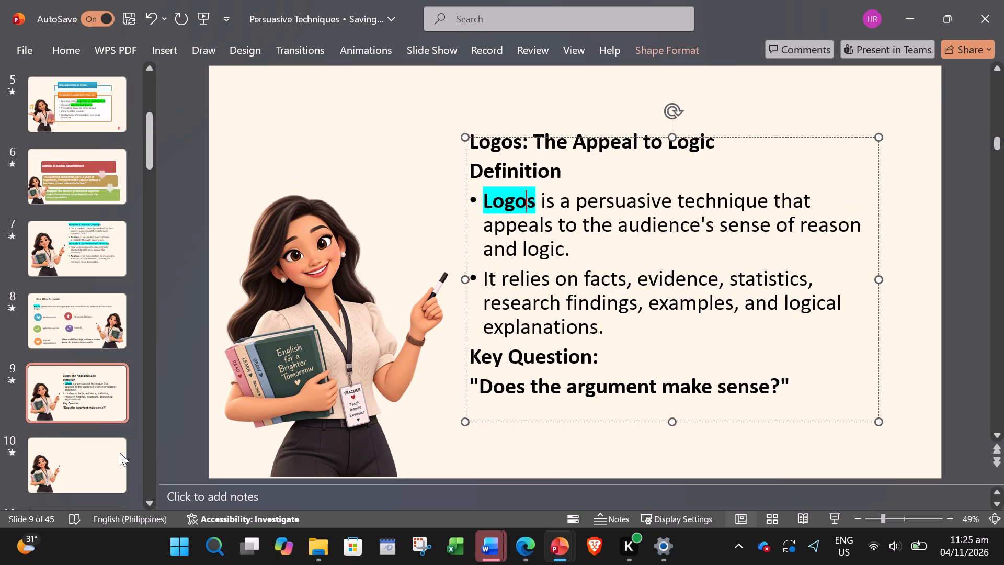
pyautogui.click(537, 152)
pyautogui.moveTo(464, 137); pyautogui.dragTo(432, 105)
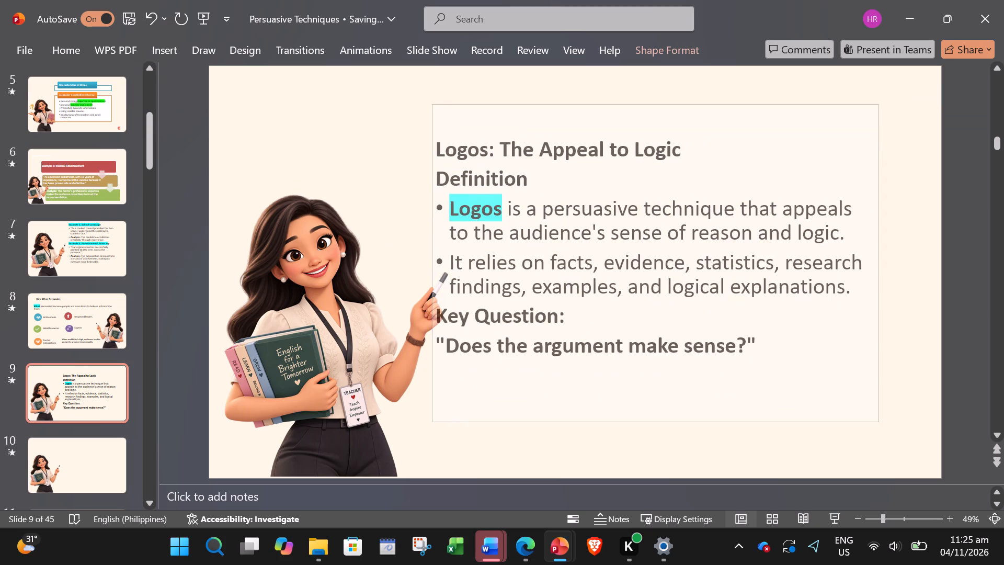
pyautogui.moveTo(432, 105); pyautogui.dragTo(432, 105)
pyautogui.click(435, 202)
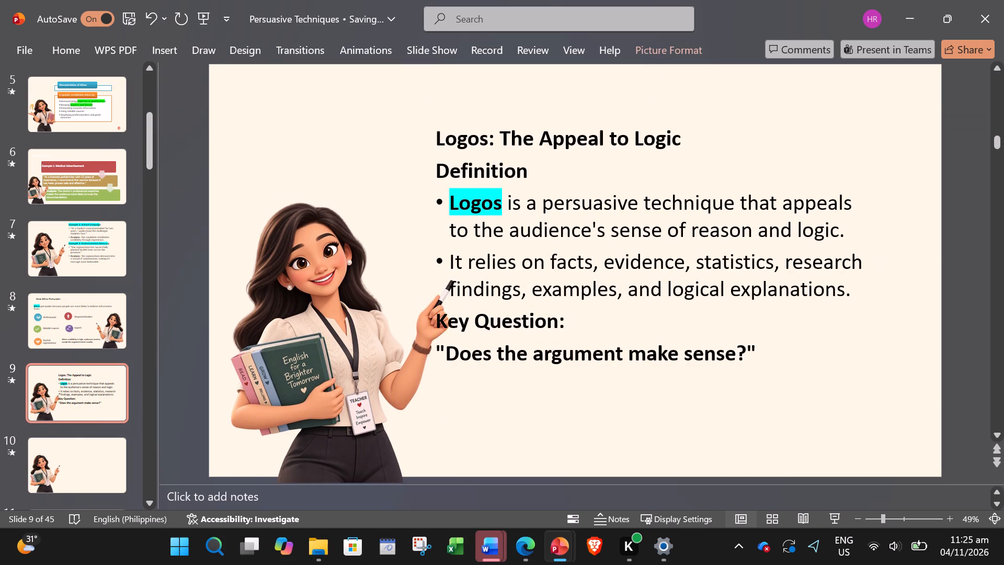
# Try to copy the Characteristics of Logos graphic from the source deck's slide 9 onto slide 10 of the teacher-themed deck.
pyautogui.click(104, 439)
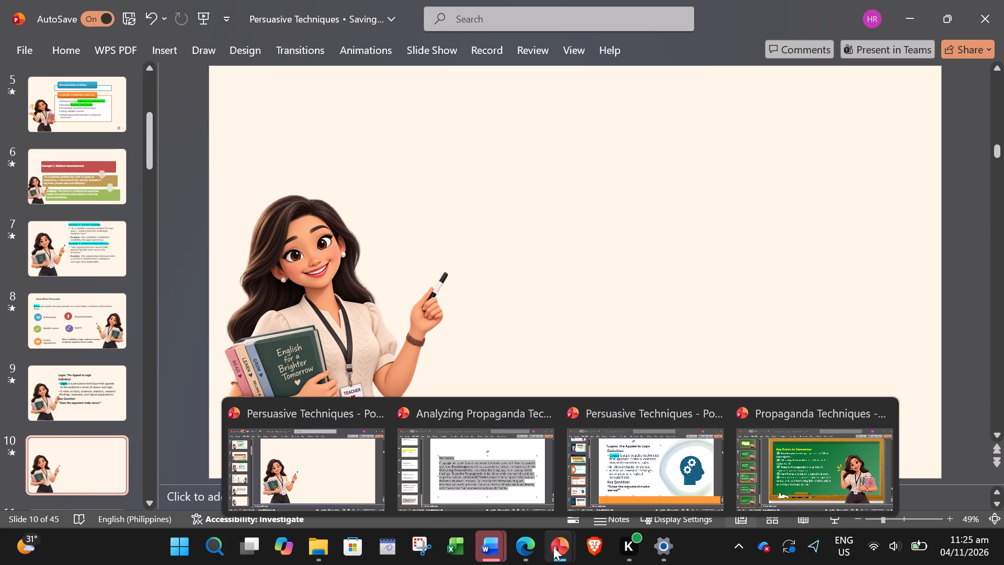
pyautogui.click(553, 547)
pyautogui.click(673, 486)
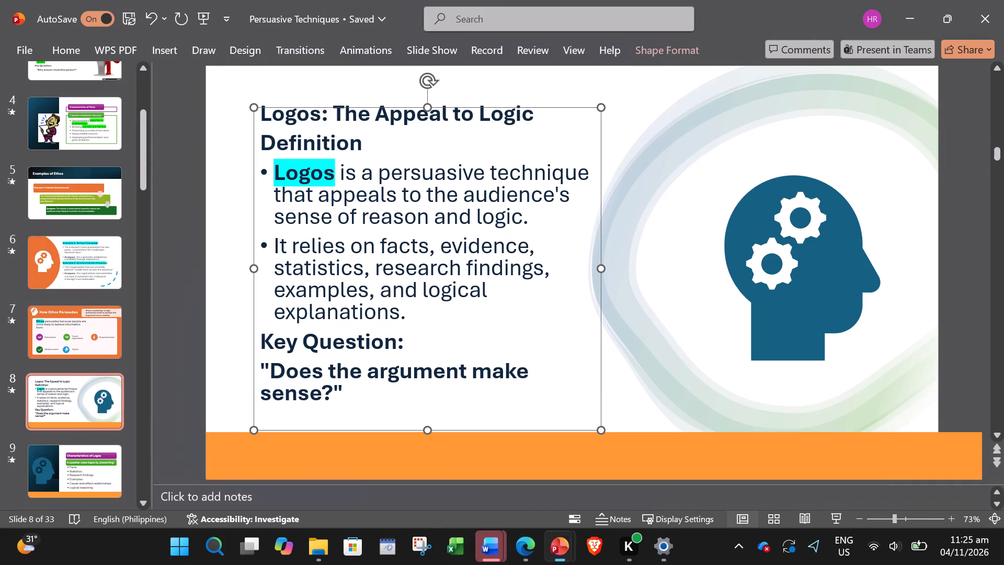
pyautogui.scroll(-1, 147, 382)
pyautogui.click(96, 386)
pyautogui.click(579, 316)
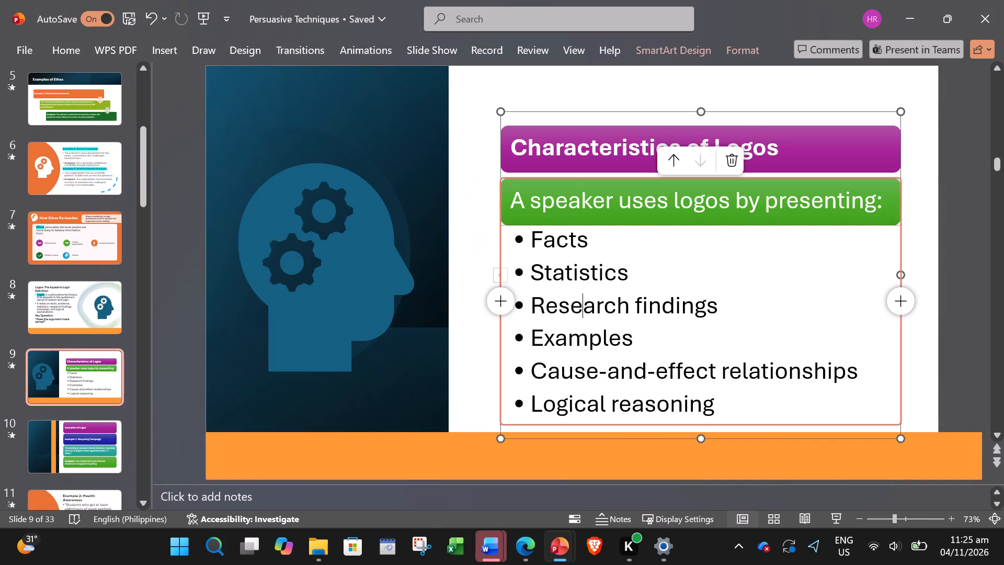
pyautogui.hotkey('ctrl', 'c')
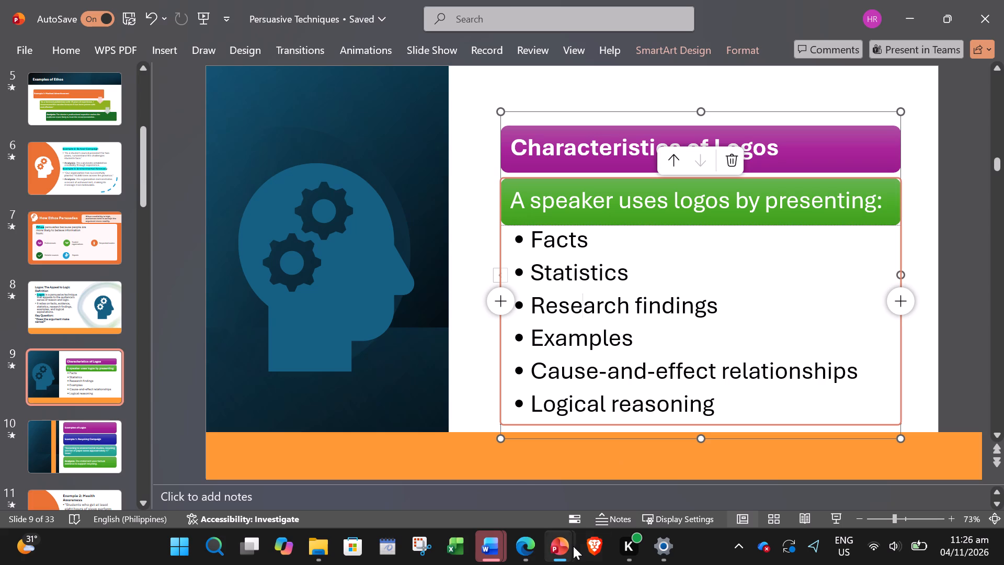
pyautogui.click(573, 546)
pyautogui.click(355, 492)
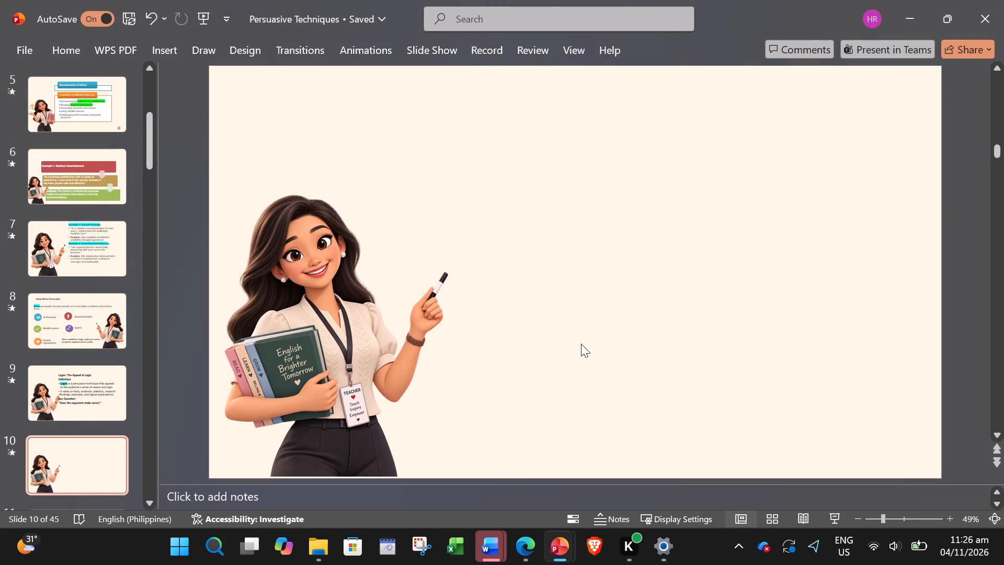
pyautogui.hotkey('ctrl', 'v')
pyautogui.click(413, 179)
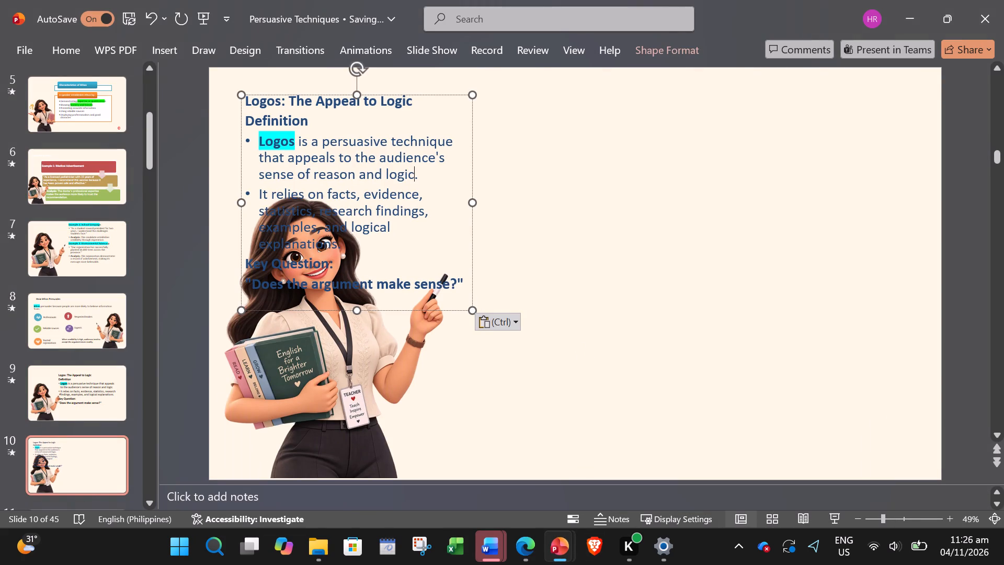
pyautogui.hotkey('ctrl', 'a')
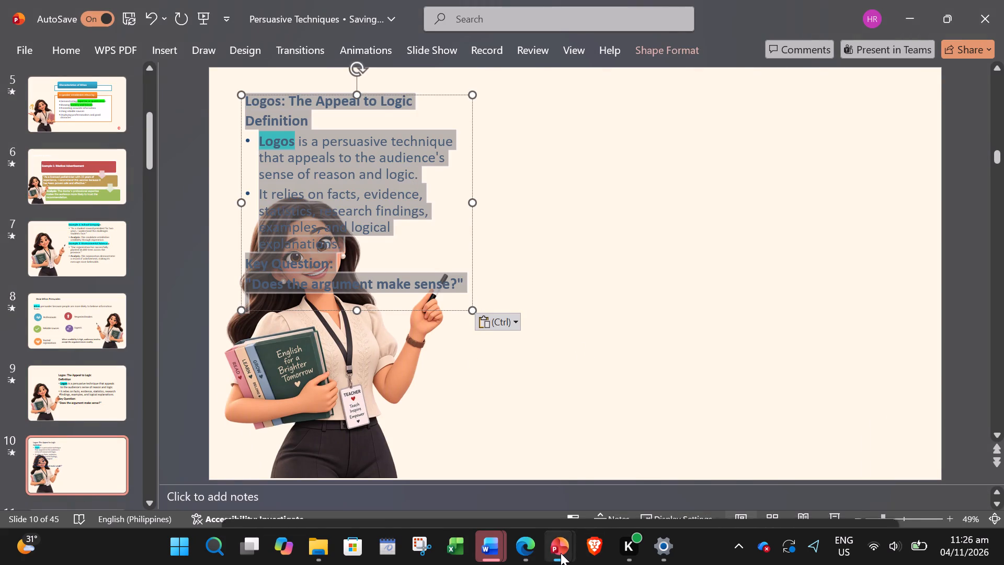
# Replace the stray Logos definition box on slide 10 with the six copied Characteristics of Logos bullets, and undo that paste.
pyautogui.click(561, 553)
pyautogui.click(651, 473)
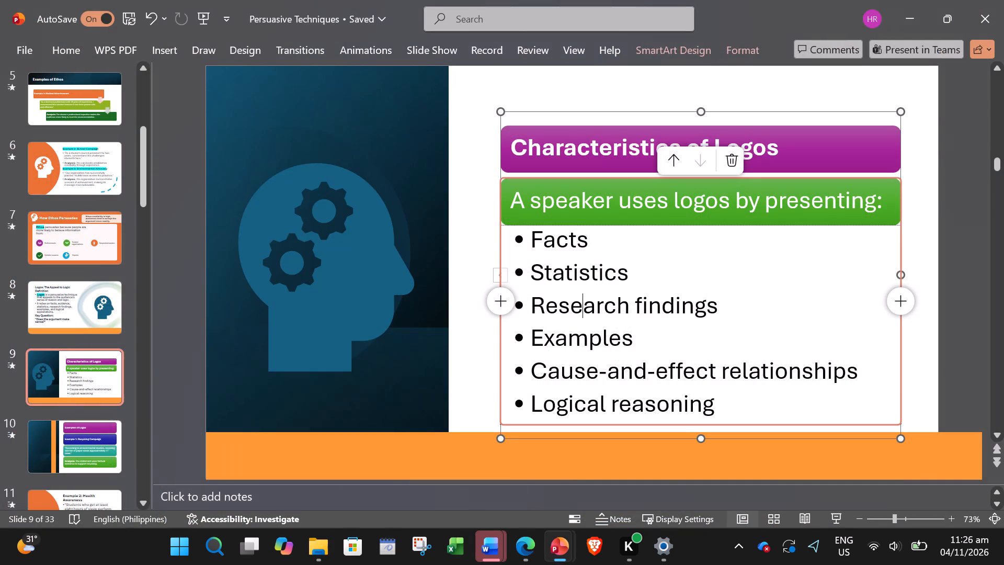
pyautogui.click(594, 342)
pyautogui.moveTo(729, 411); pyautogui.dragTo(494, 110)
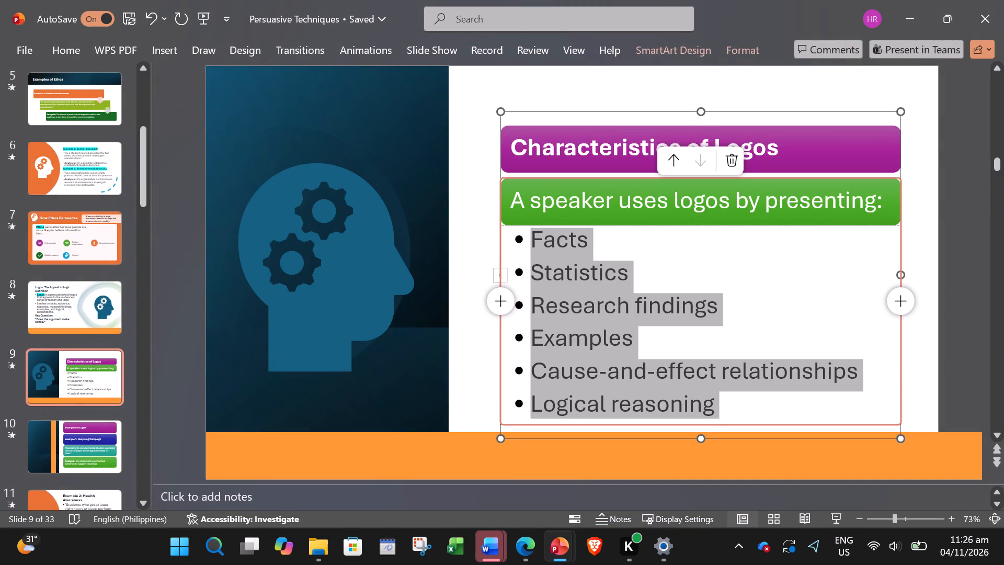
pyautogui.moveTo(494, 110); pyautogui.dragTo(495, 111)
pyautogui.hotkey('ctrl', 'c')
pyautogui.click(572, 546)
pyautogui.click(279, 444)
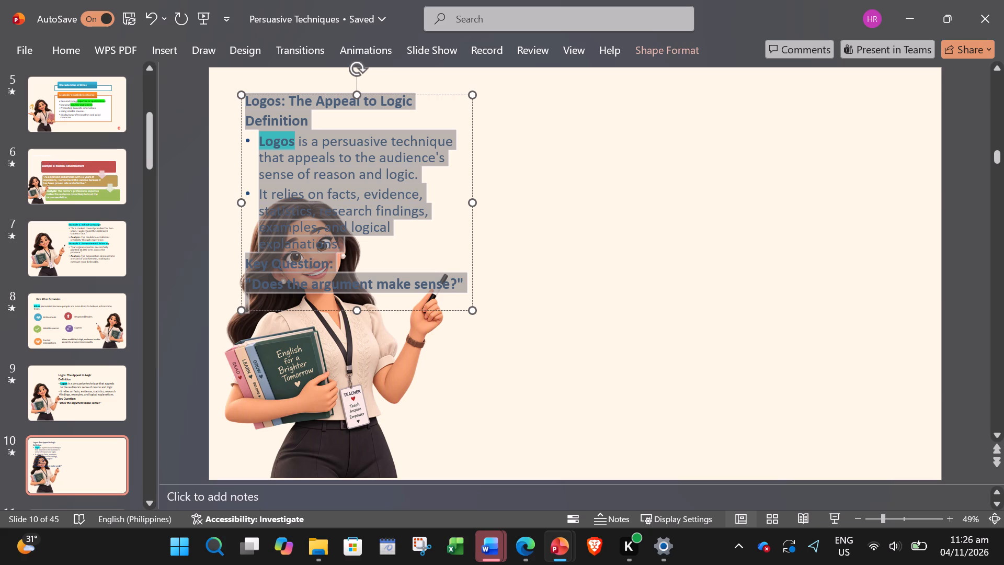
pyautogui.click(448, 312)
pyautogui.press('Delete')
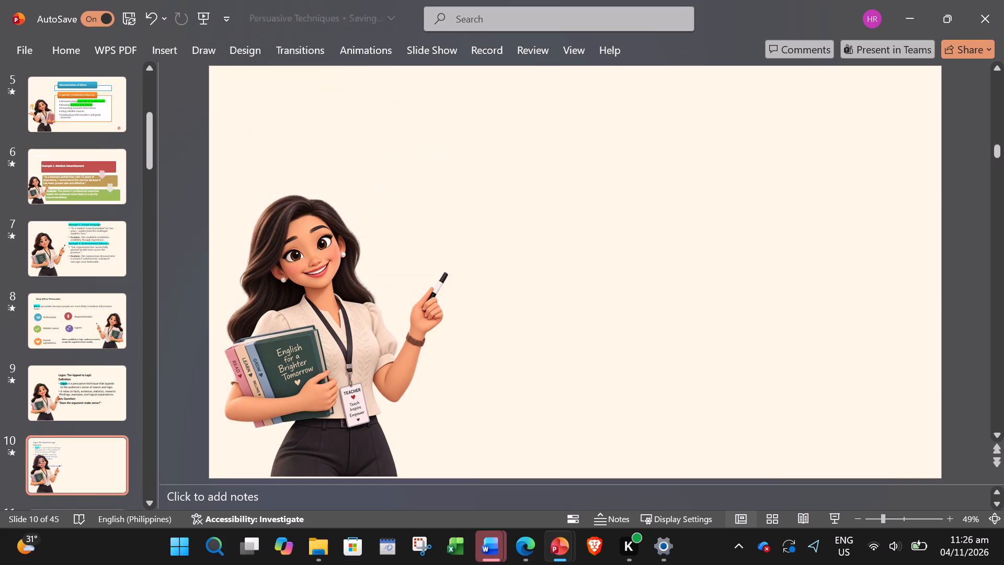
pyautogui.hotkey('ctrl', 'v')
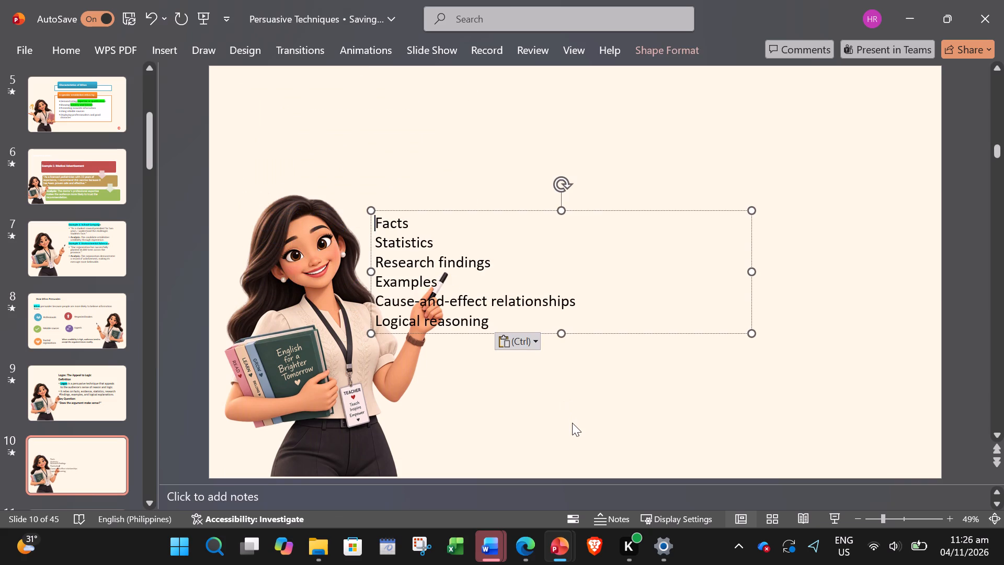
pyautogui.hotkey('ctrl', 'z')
# Copy the whole Characteristics of Logos graphic from the source deck's slide 9 onto teacher-themed slide 10 and enlarge the pasted shapes.
pyautogui.click(573, 548)
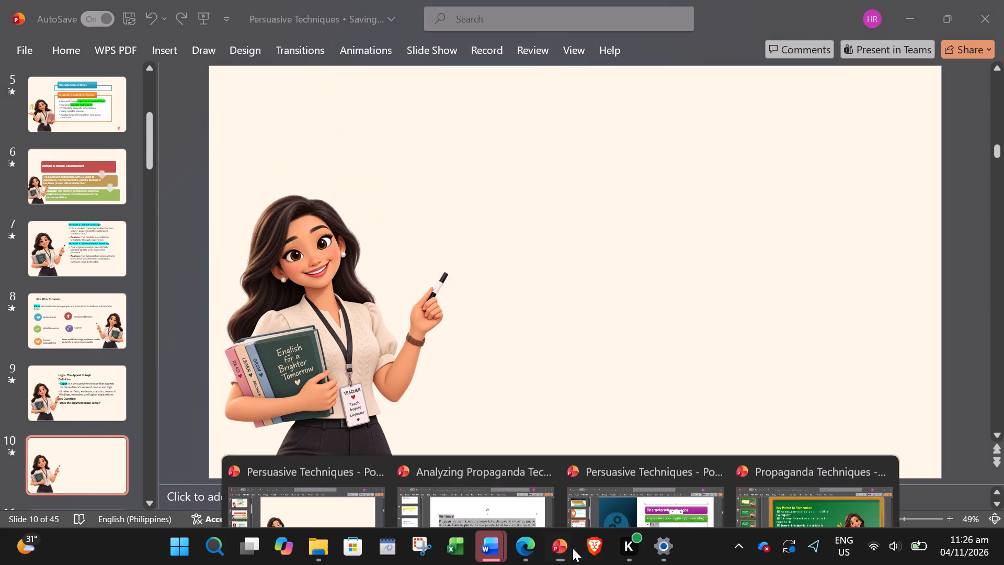
pyautogui.click(674, 493)
pyautogui.click(615, 132)
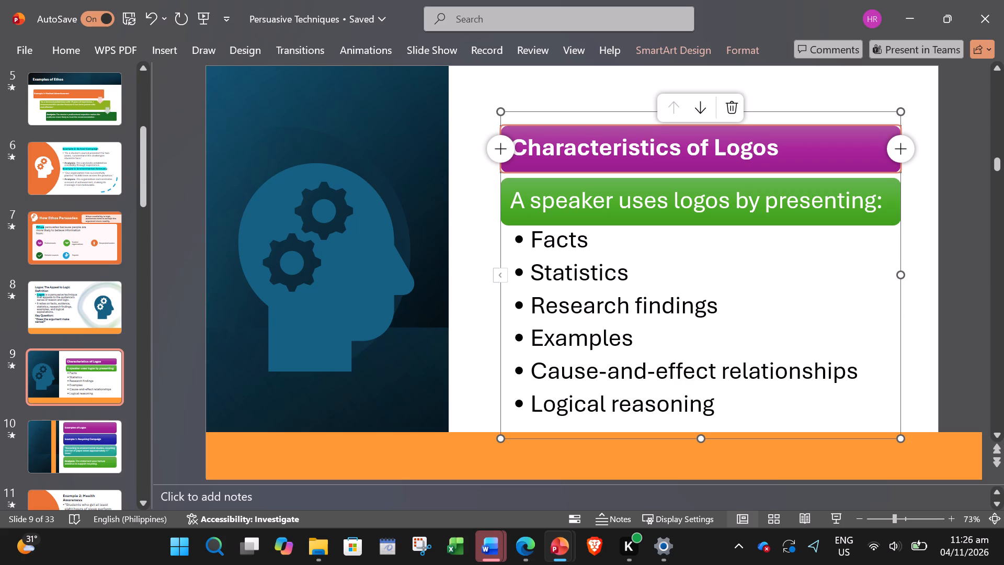
pyautogui.keyDown('shift'); pyautogui.click(619, 194); pyautogui.keyUp('shift')
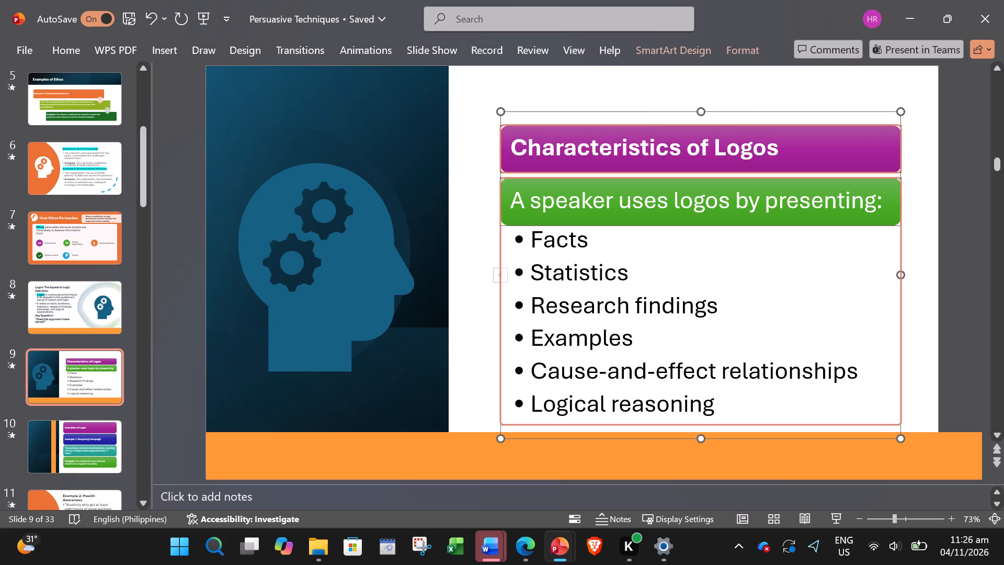
pyautogui.keyDown('shift'); pyautogui.click(644, 292); pyautogui.keyUp('shift')
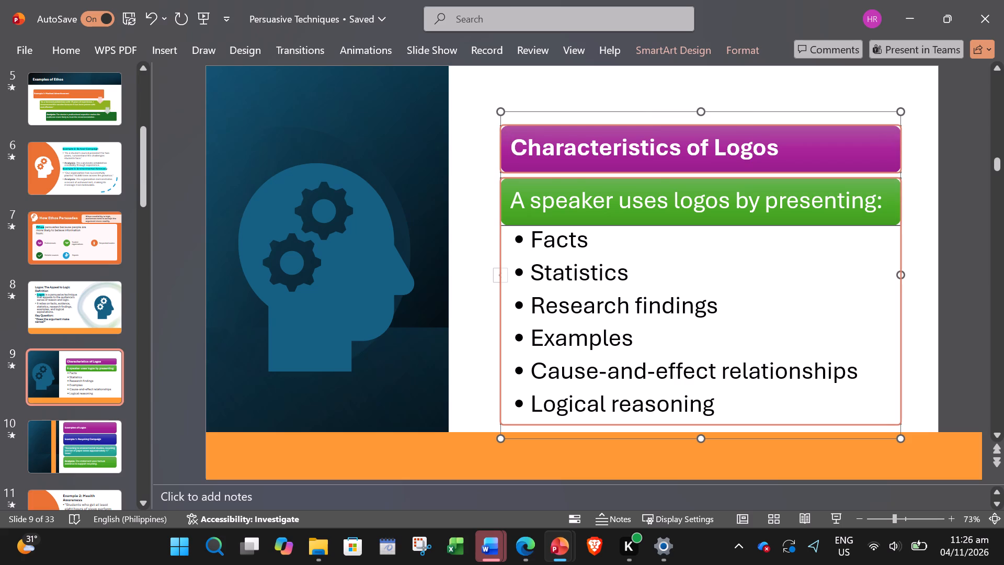
pyautogui.hotkey('ctrl', 'a')
pyautogui.hotkey('ctrl', 'c')
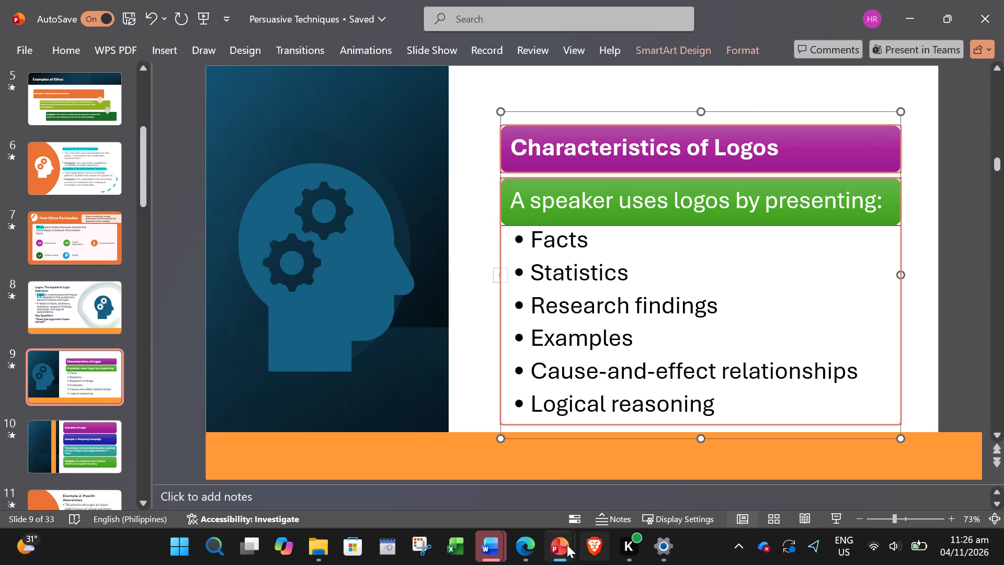
pyautogui.click(564, 545)
pyautogui.click(340, 478)
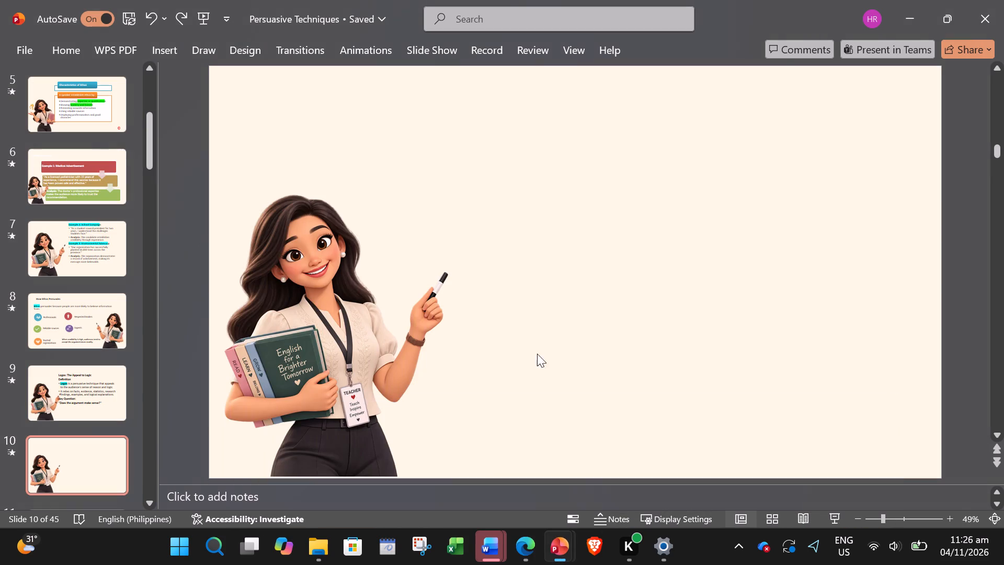
pyautogui.hotkey('ctrl', 'v')
pyautogui.moveTo(714, 378); pyautogui.dragTo(807, 443)
# Space out the Logos graphic by moving the bullets below the red bar and the blue title bar with its text above it.
pyautogui.click(637, 347)
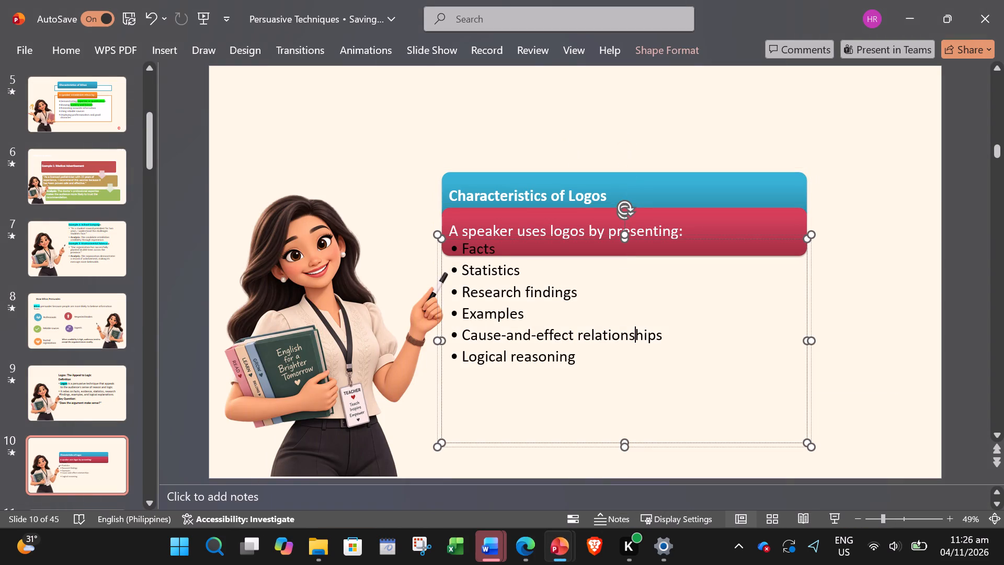
pyautogui.moveTo(601, 240); pyautogui.dragTo(607, 268)
pyautogui.click(582, 184)
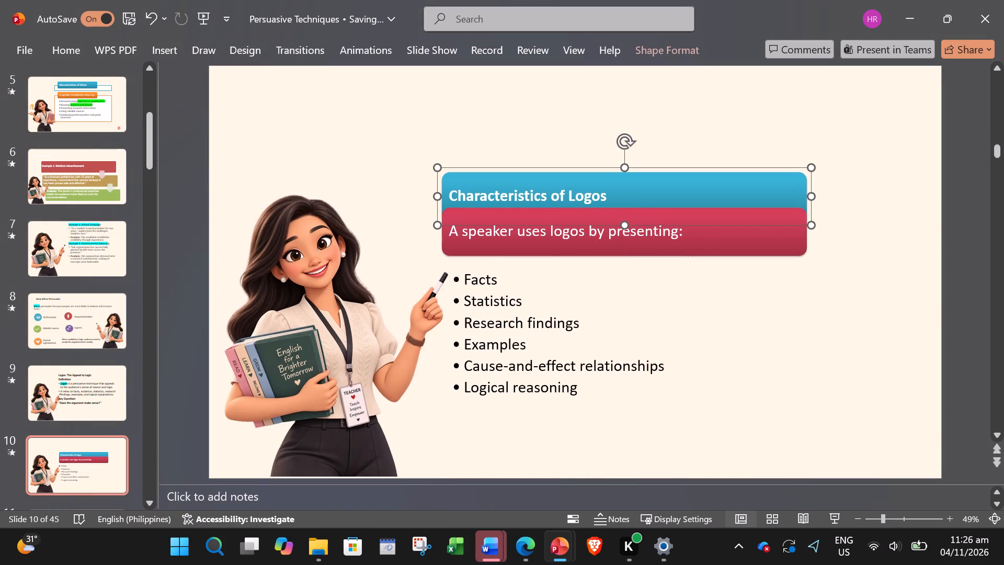
pyautogui.moveTo(582, 184); pyautogui.dragTo(578, 155)
pyautogui.moveTo(573, 172); pyautogui.dragTo(574, 140)
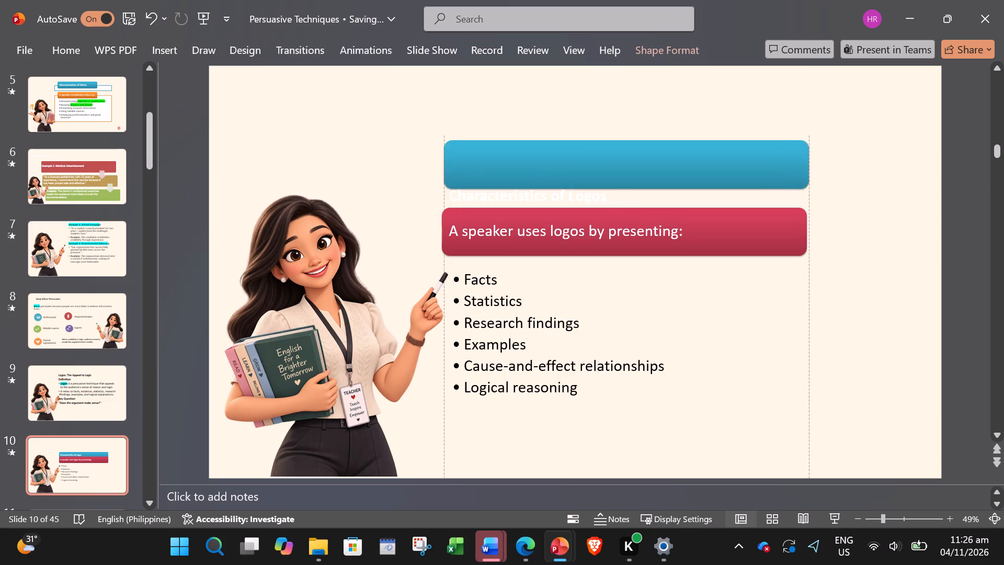
pyautogui.moveTo(574, 140); pyautogui.dragTo(568, 138)
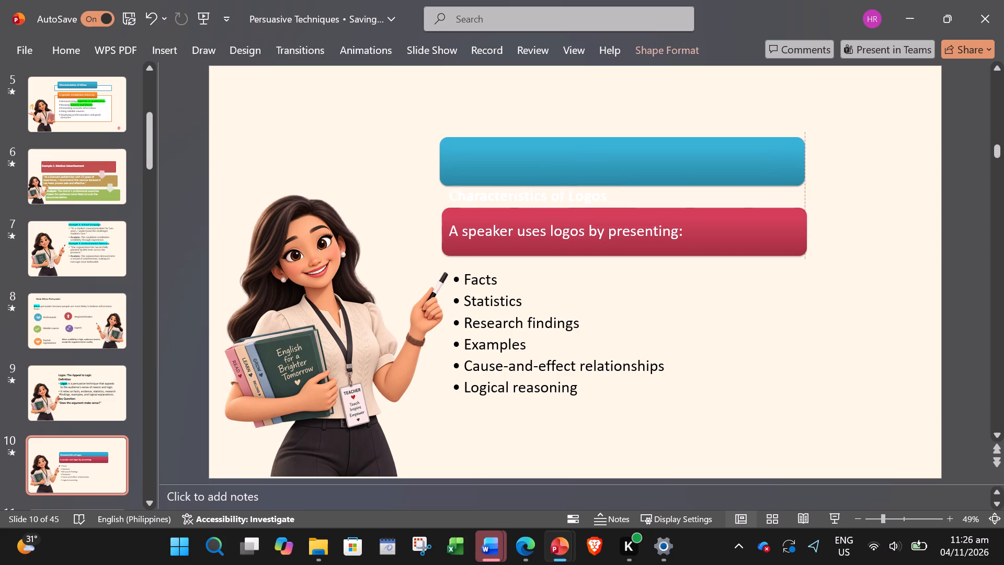
pyautogui.moveTo(568, 138); pyautogui.dragTo(568, 138)
pyautogui.click(534, 196)
pyautogui.moveTo(530, 176); pyautogui.dragTo(531, 139)
# Increase the six Logos bullets on slide 10 to 40 pt.
pyautogui.click(542, 315)
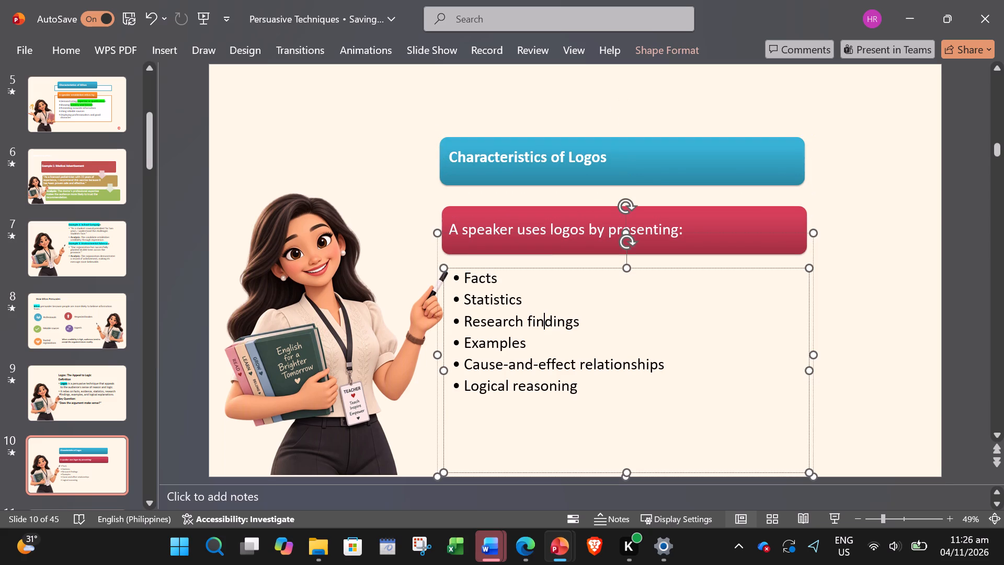
pyautogui.hotkey('ctrl', 'a')
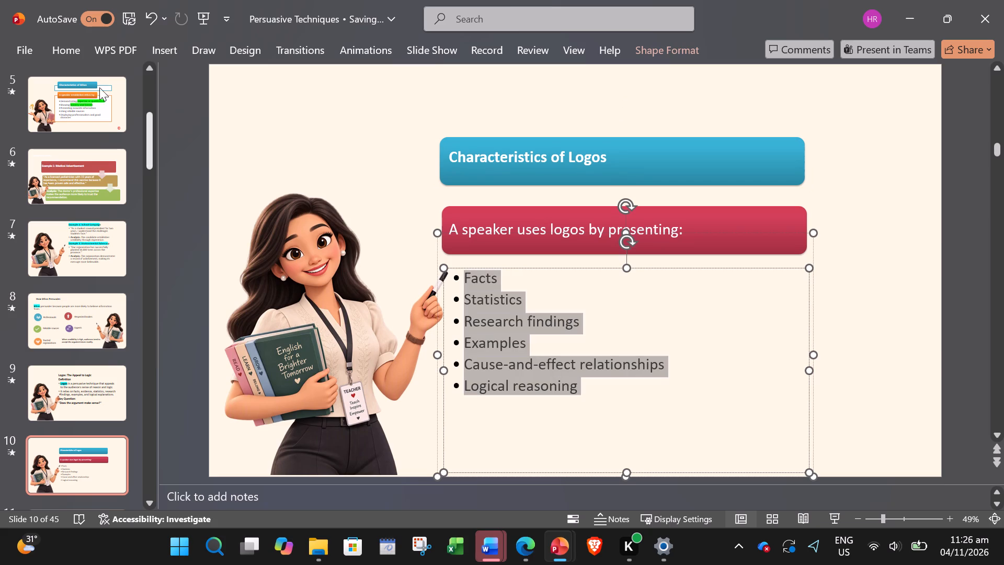
pyautogui.click(74, 40)
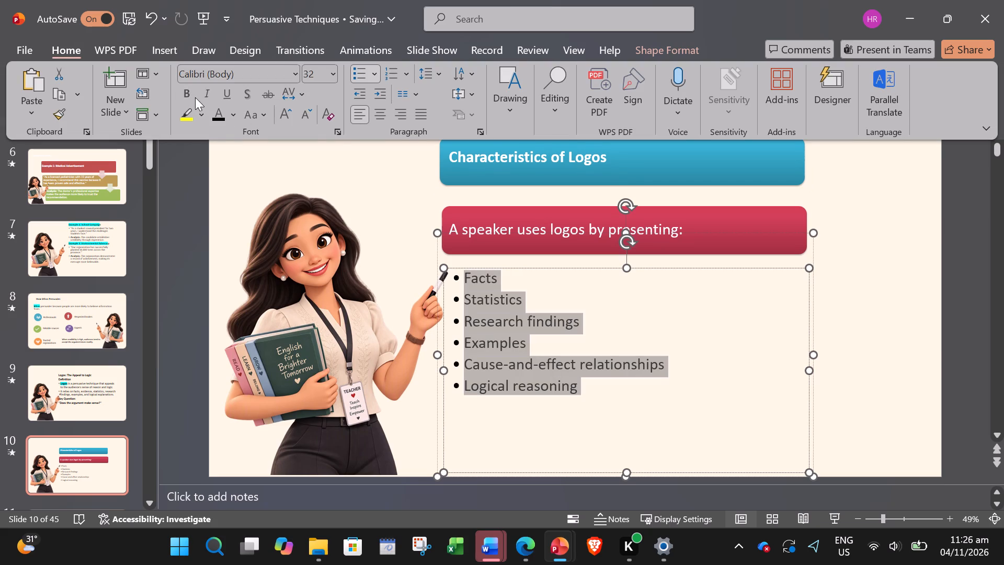
pyautogui.doubleClick(276, 115)
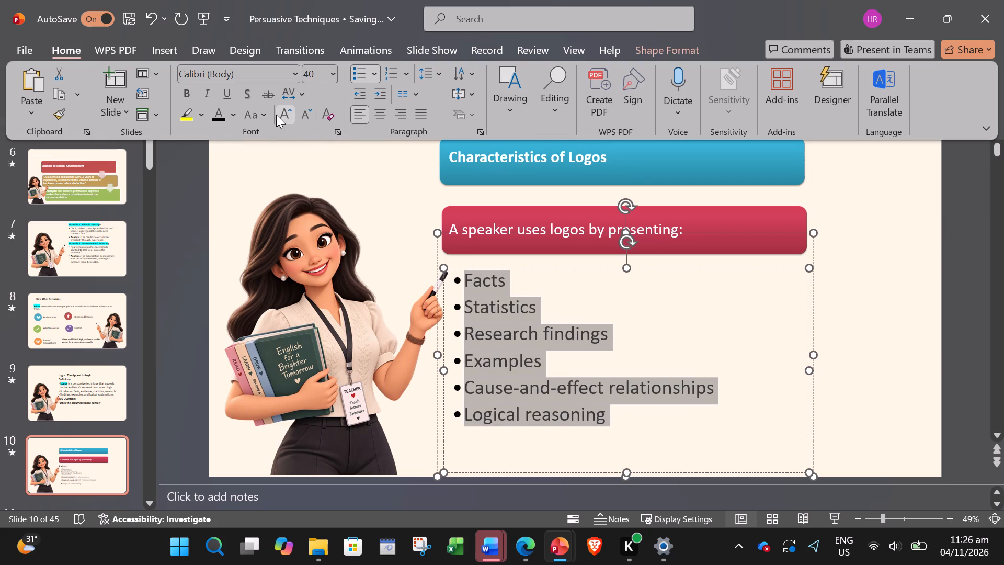
pyautogui.click(366, 202)
pyautogui.click(366, 202)
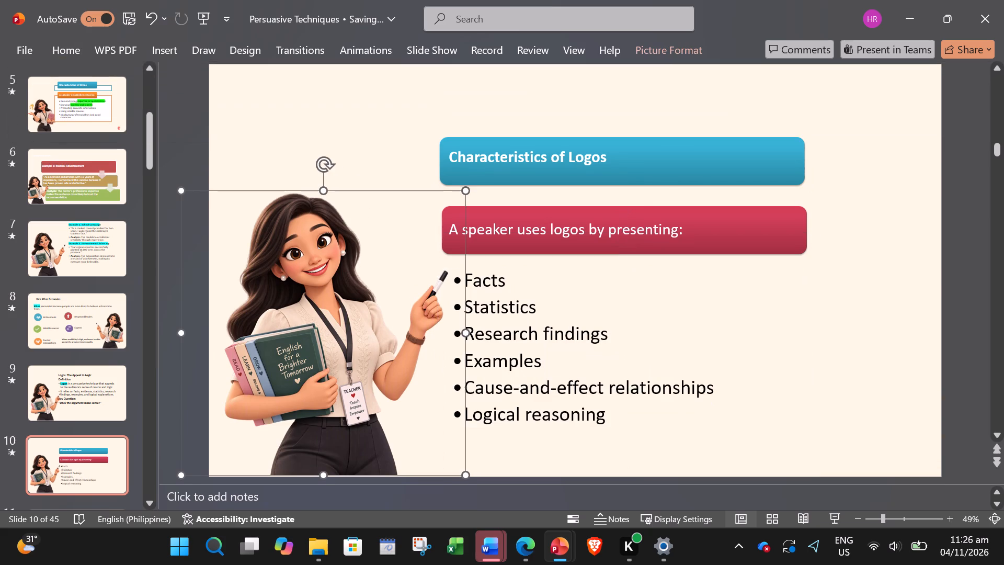
# On slide 8, move the How Ethos Persuades heading down and left, closer above the highlighted Ethos sentence.
pyautogui.click(73, 333)
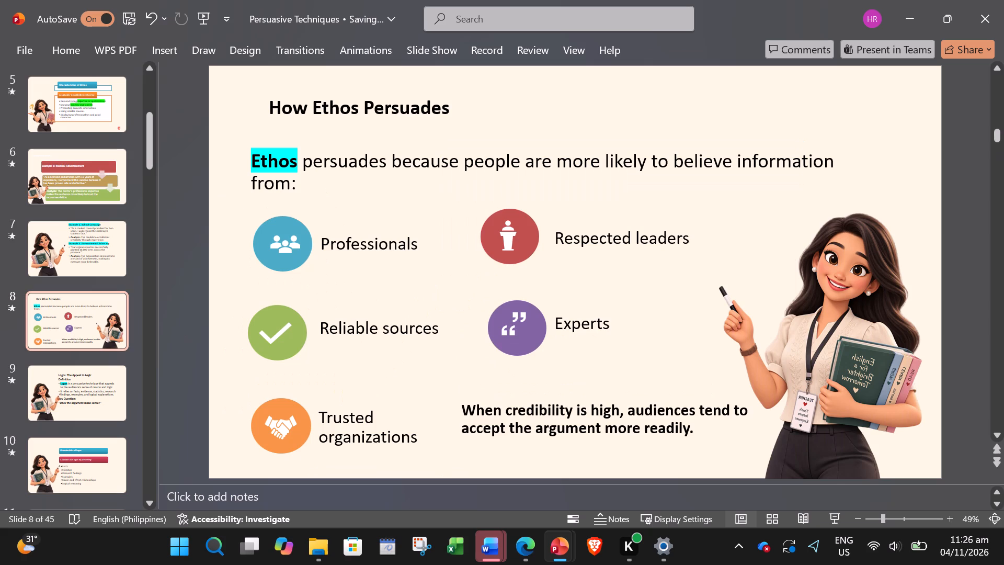
pyautogui.click(338, 123)
pyautogui.click(336, 111)
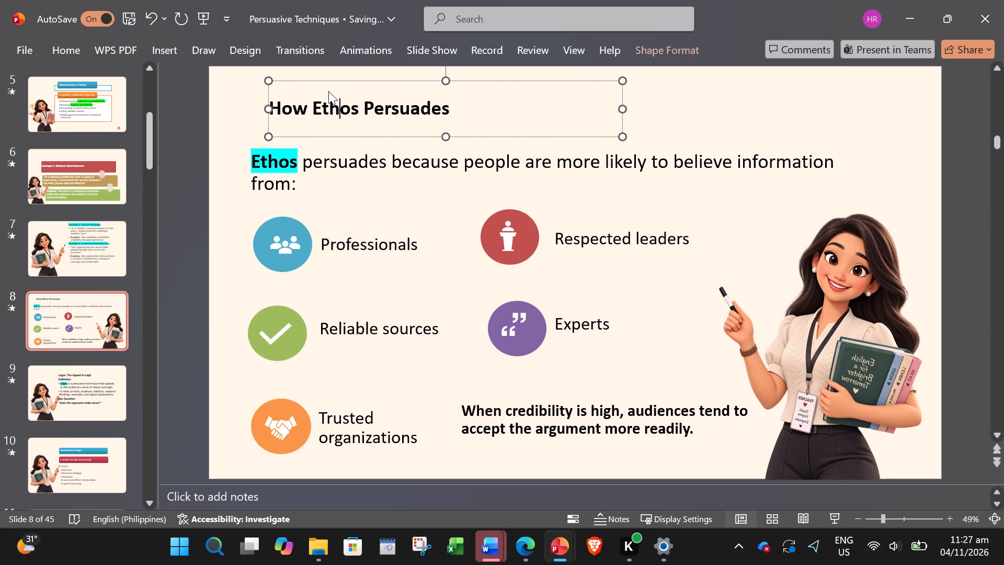
pyautogui.moveTo(320, 81); pyautogui.dragTo(302, 94)
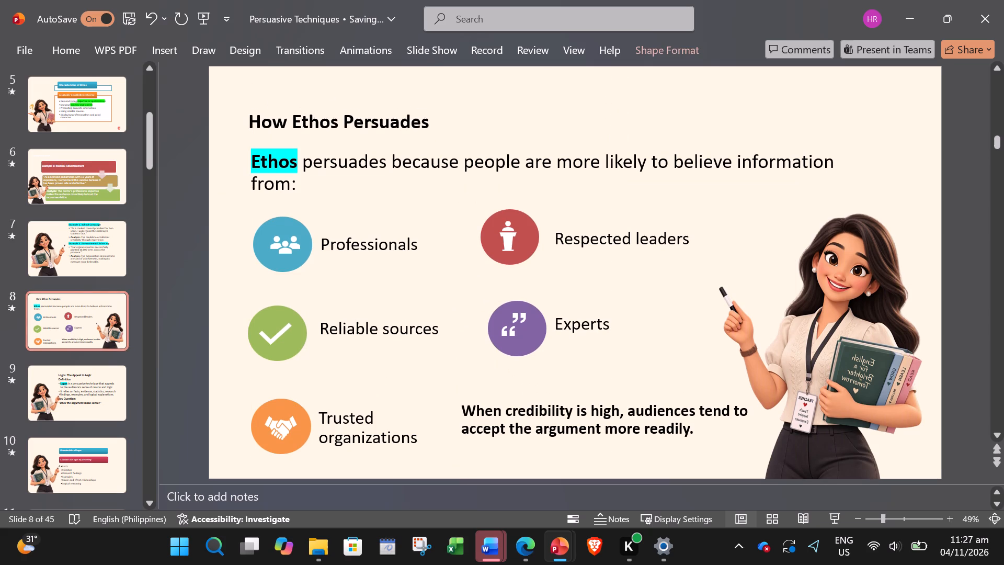
# Increase the How Ethos Persuades heading to 44 pt.
pyautogui.click(309, 115)
pyautogui.hotkey('ctrl', 'a')
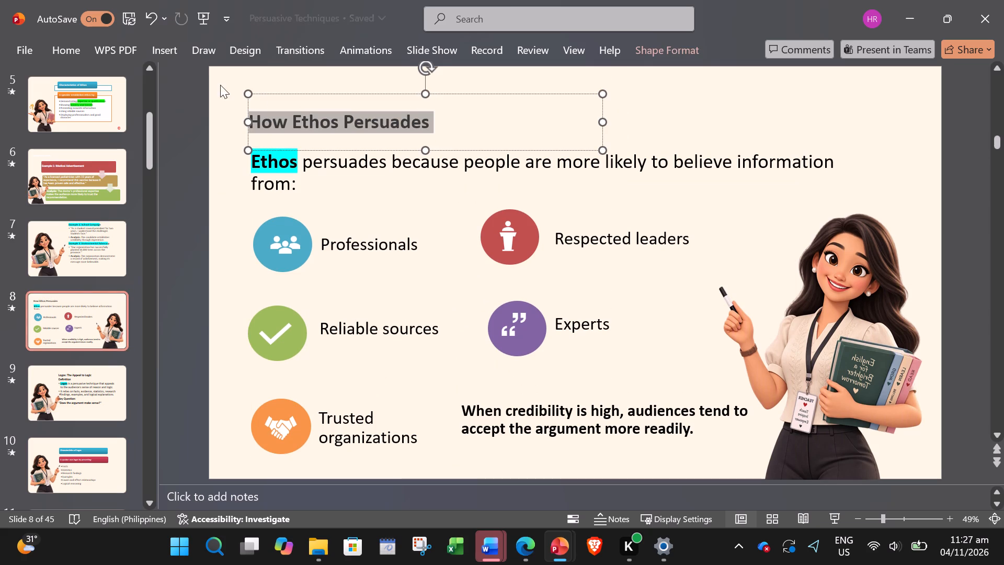
pyautogui.click(81, 55)
pyautogui.tripleClick(289, 110)
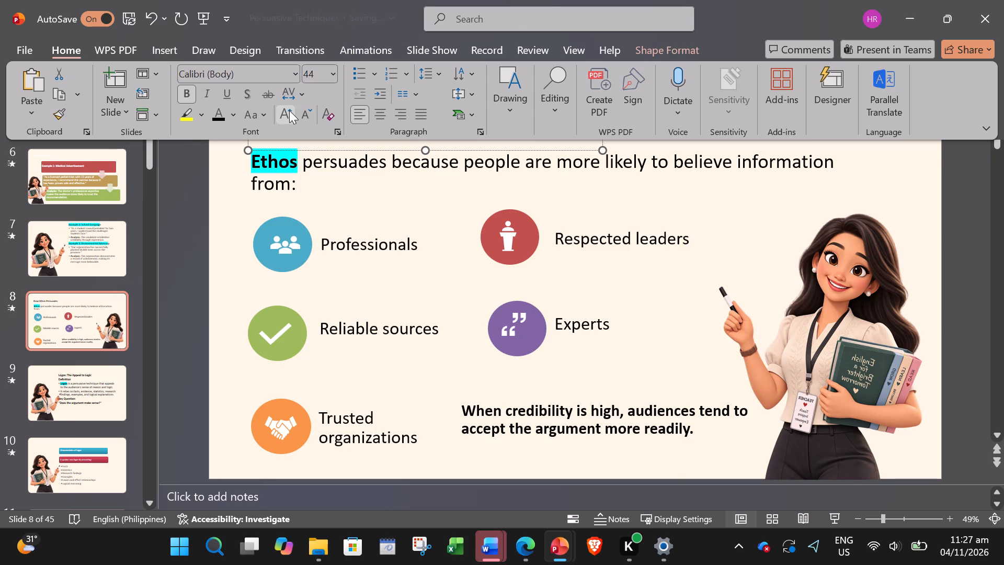
pyautogui.click(436, 189)
pyautogui.click(436, 189)
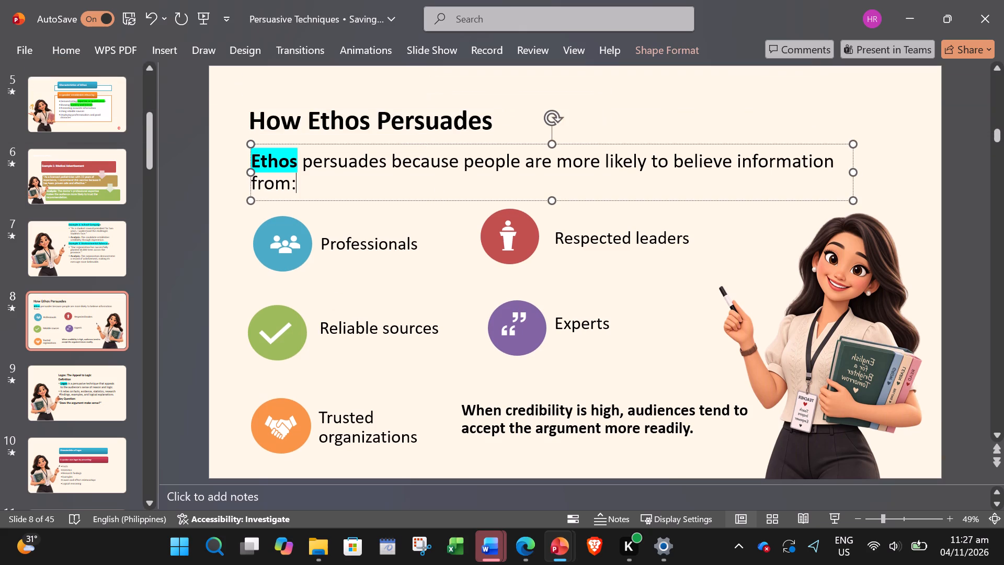
# Delete the green chalkboard picture from slides 11 and 12, keeping the teacher picture on each.
pyautogui.scroll(-2, 120, 361)
pyautogui.click(120, 361)
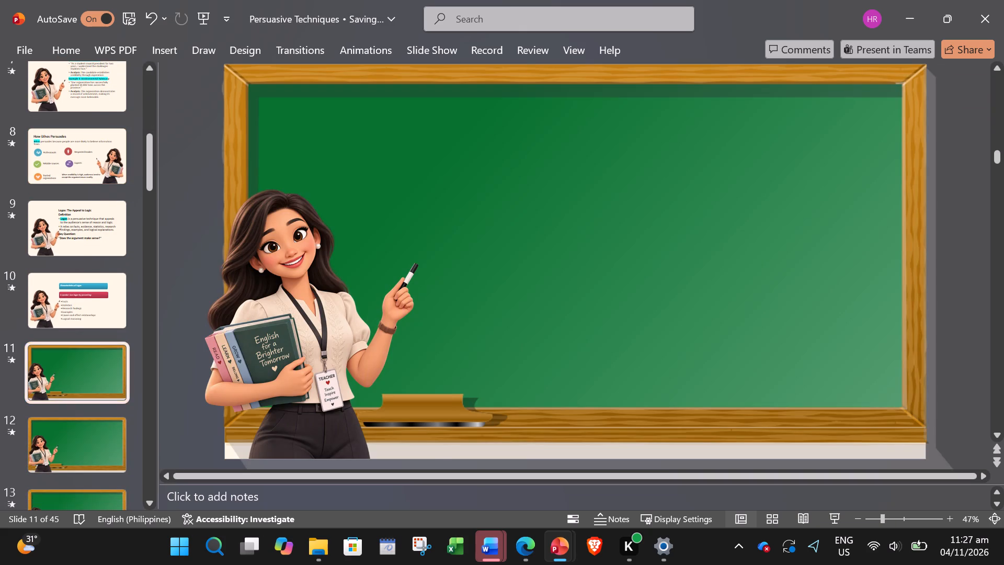
pyautogui.click(351, 262)
pyautogui.click(520, 229)
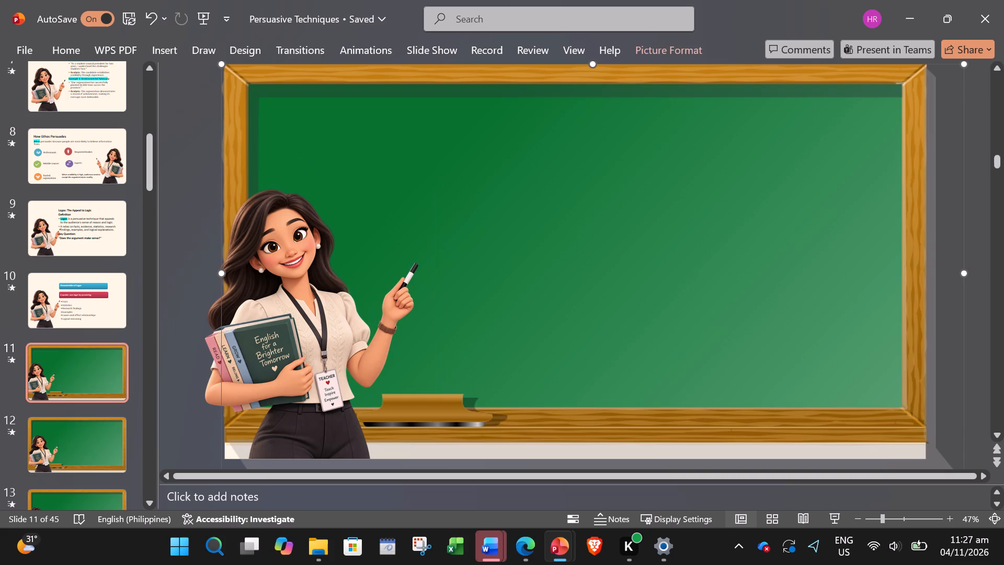
pyautogui.press('Delete')
pyautogui.click(107, 453)
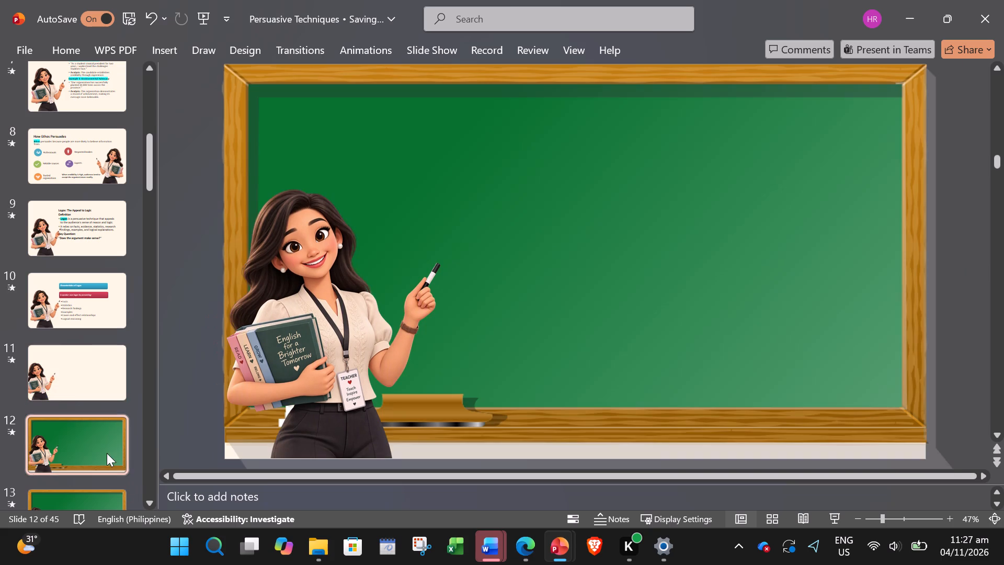
pyautogui.click(796, 144)
pyautogui.press('Delete')
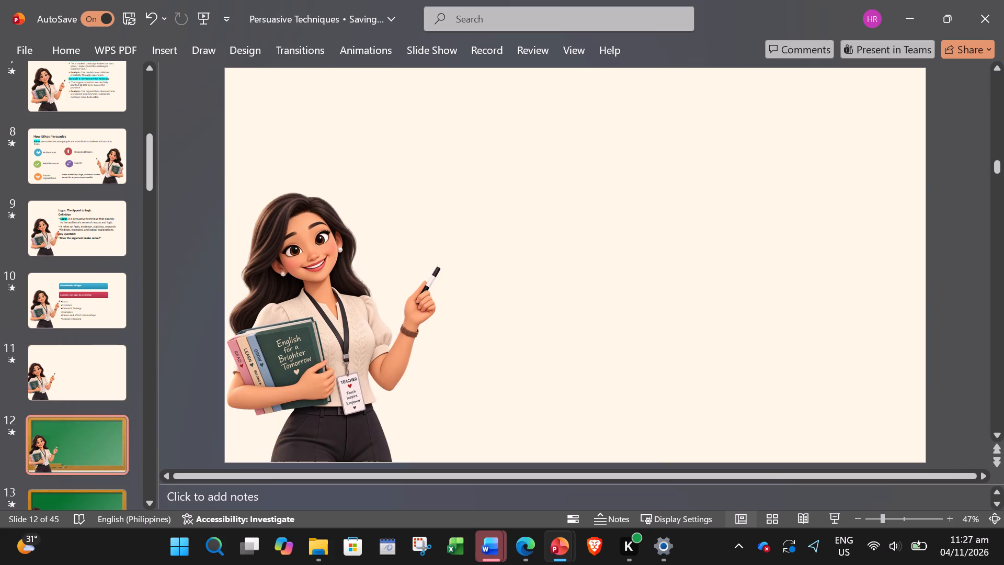
# Delete the green chalkboard picture from slides 13 and 14, keeping the teacher picture on each.
pyautogui.scroll(-1, 124, 421)
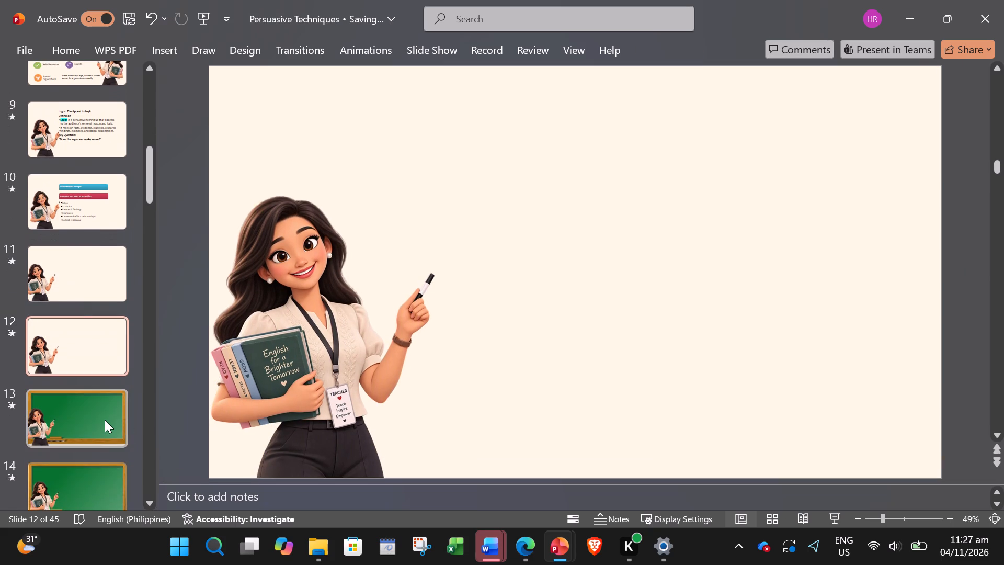
pyautogui.click(105, 420)
pyautogui.click(472, 81)
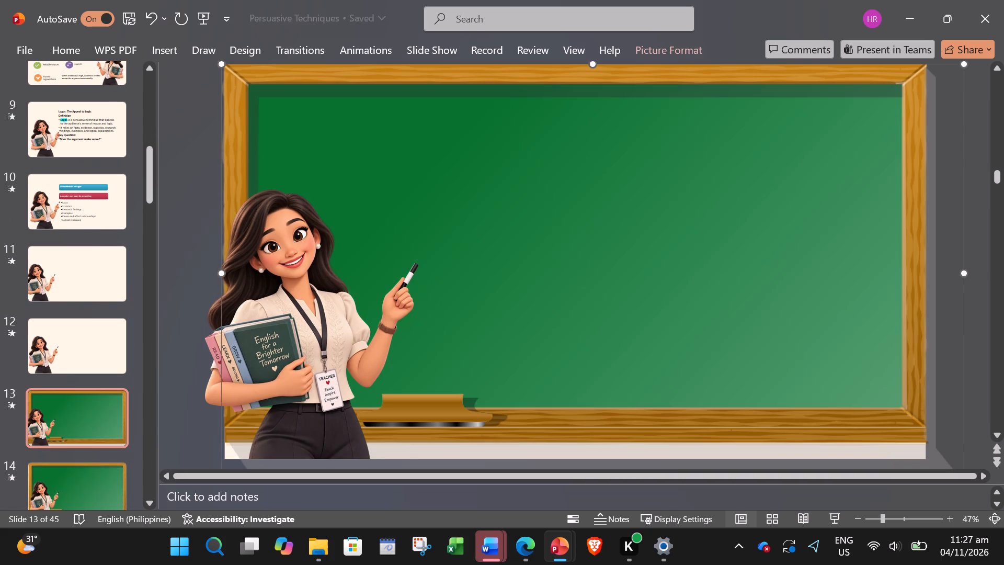
pyautogui.press('Delete')
pyautogui.scroll(-1, 72, 357)
pyautogui.click(72, 357)
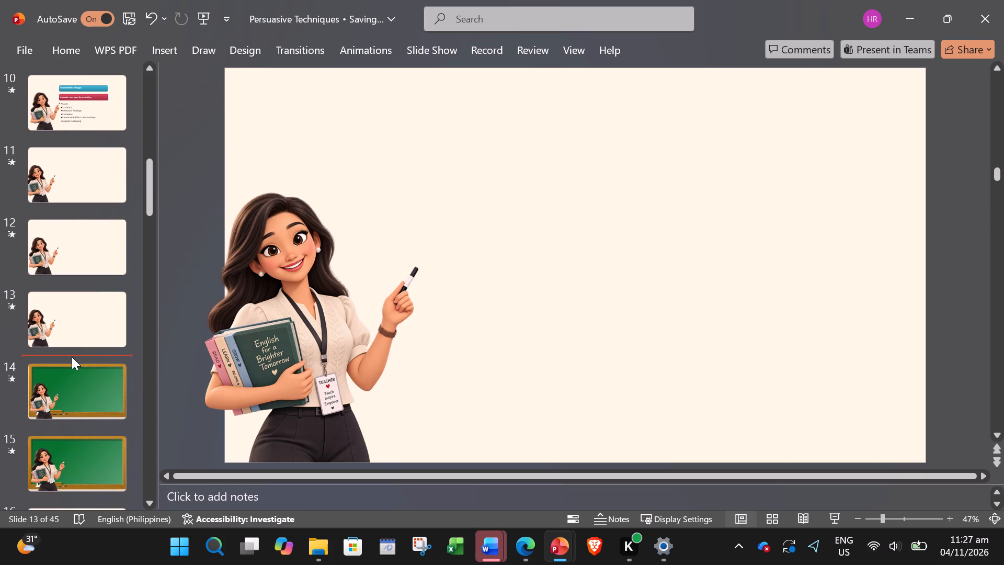
pyautogui.click(90, 378)
pyautogui.click(369, 191)
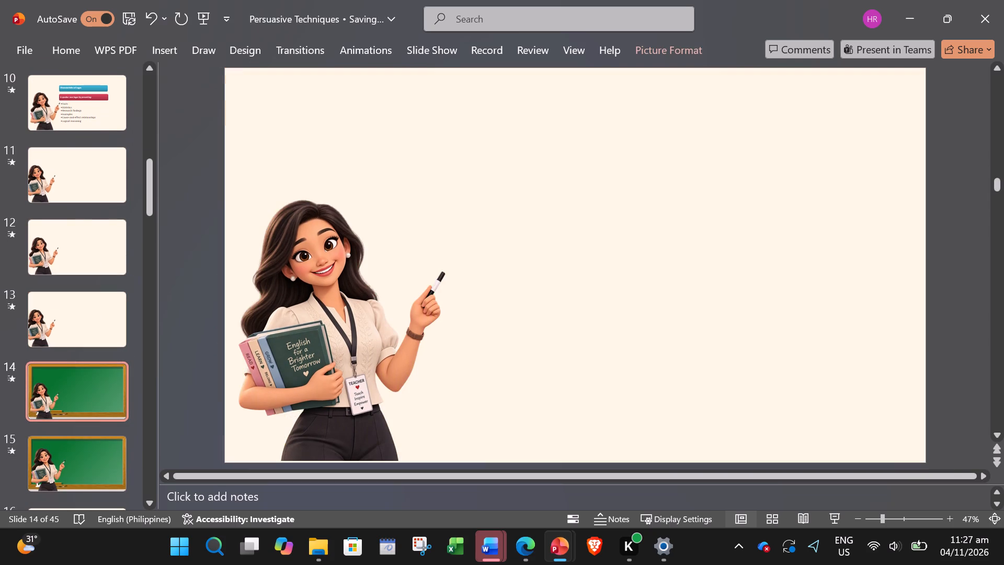
pyautogui.press('Delete')
# Delete the green chalkboard picture from slides 15 and 17, keeping the teacher picture on each.
pyautogui.scroll(-1, 115, 309)
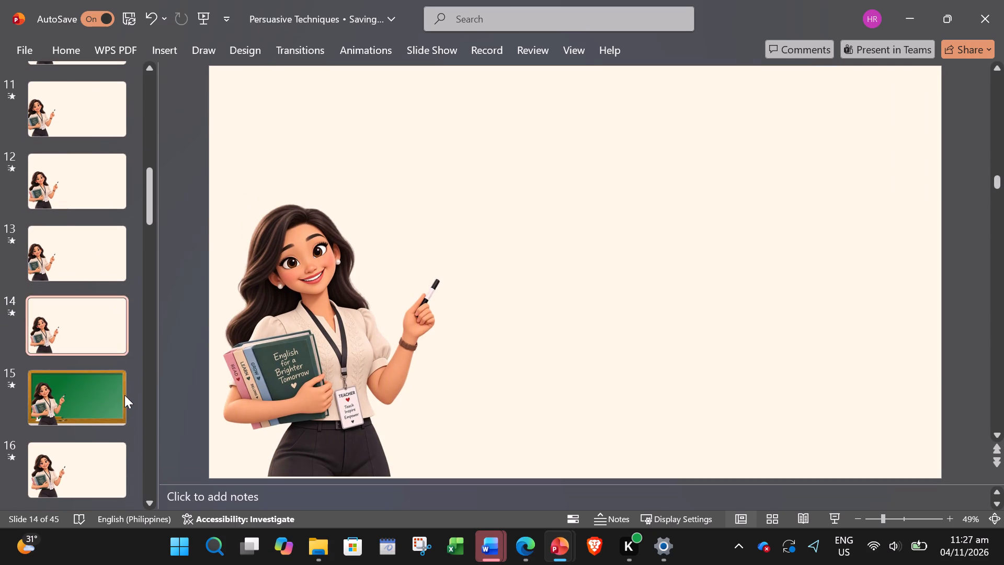
pyautogui.click(124, 395)
pyautogui.click(475, 178)
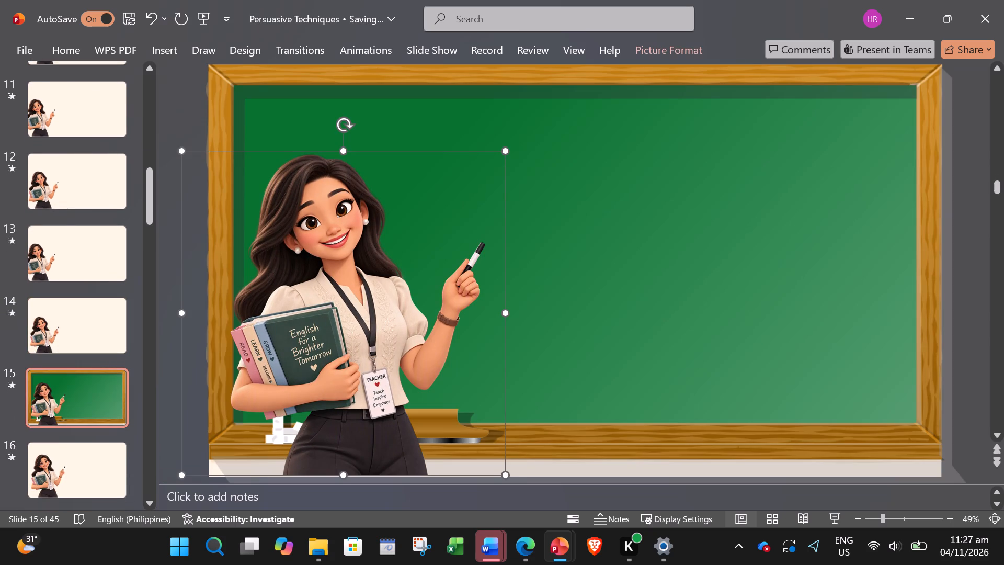
pyautogui.click(546, 178)
pyautogui.press('Delete')
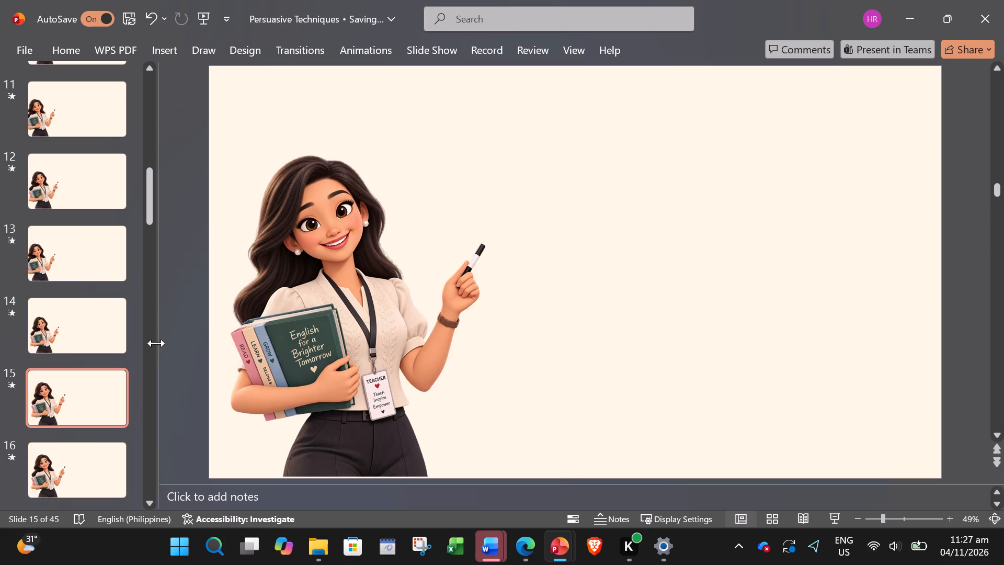
pyautogui.scroll(-3, 155, 344)
pyautogui.click(108, 425)
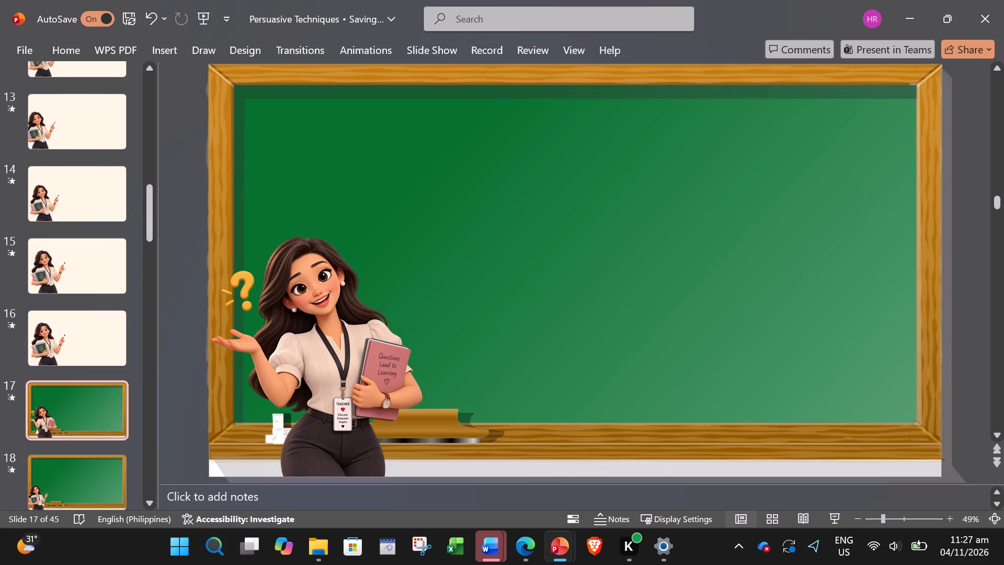
pyautogui.click(624, 209)
pyautogui.press('Delete')
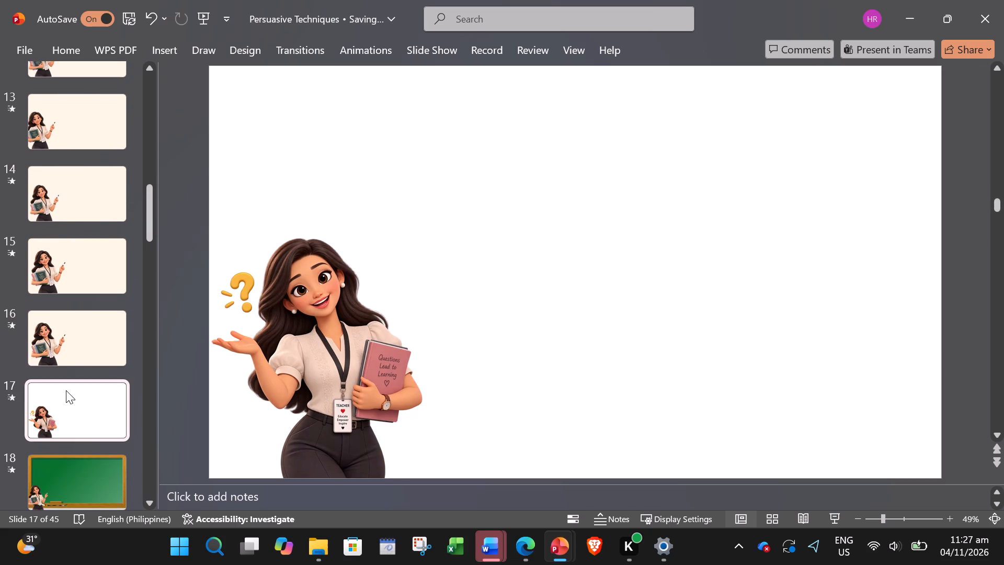
# Delete the green chalkboard picture from slides 18 and 19, keeping the teacher picture on each.
pyautogui.scroll(-1, 66, 390)
pyautogui.click(83, 330)
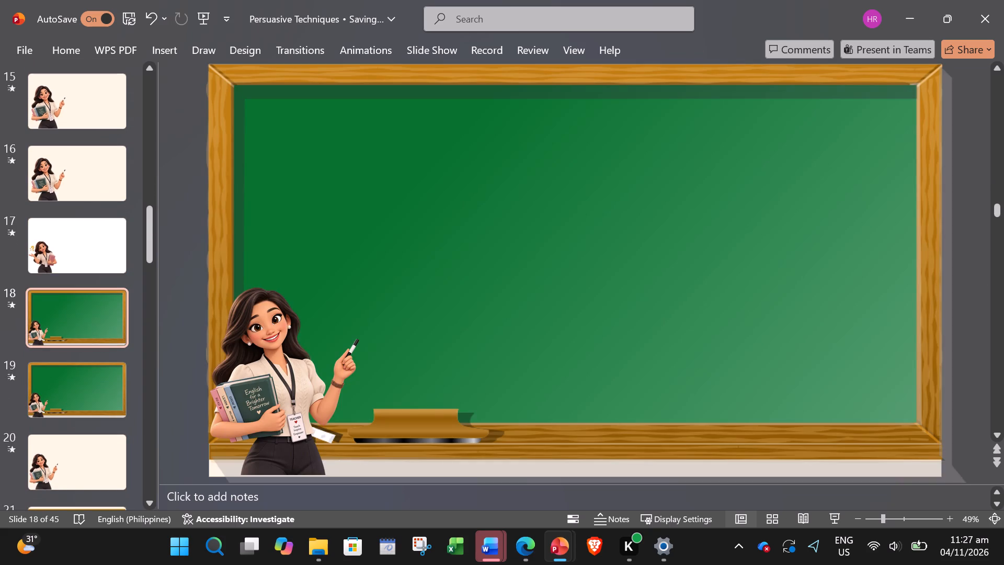
pyautogui.click(506, 136)
pyautogui.press('Delete')
pyautogui.click(25, 408)
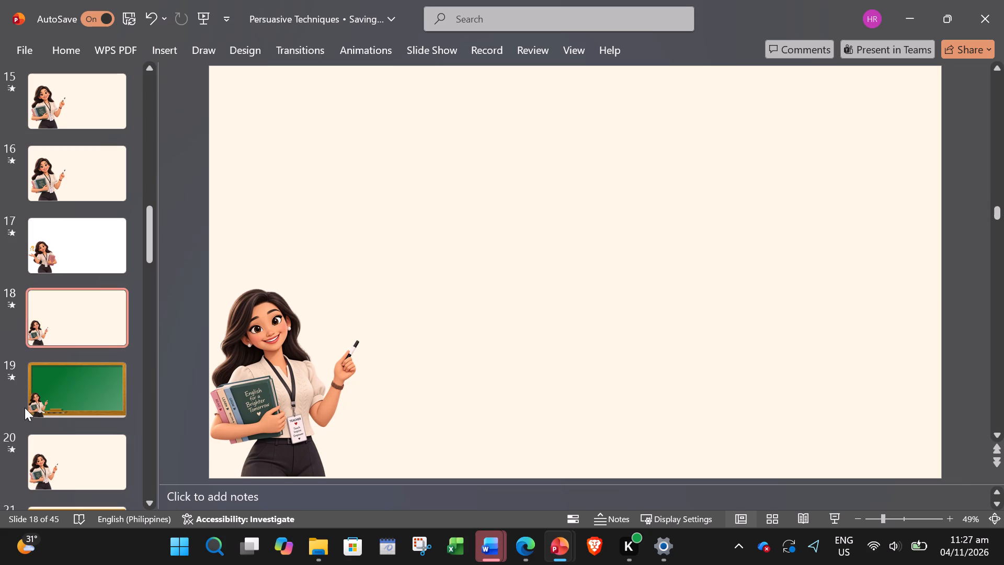
pyautogui.click(482, 197)
pyautogui.press('Delete')
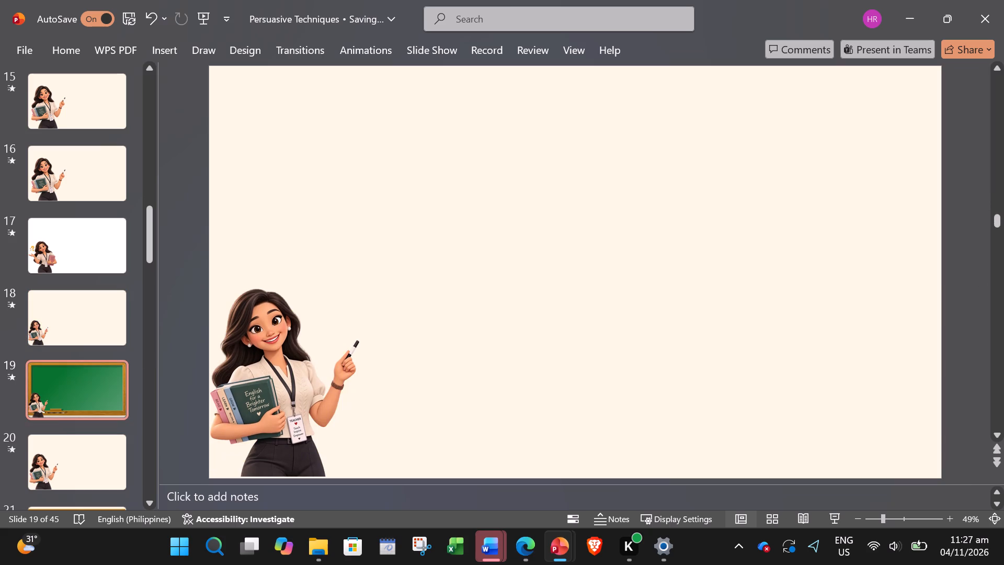
# Delete the five leftover Transfer Propaganda slides after slide 20, from the definition through the examples and symbols to Why It Can Be Misleading.
pyautogui.hscroll(1, 115, 325)
pyautogui.scroll(1, 115, 325)
pyautogui.hscroll(1, 115, 325)
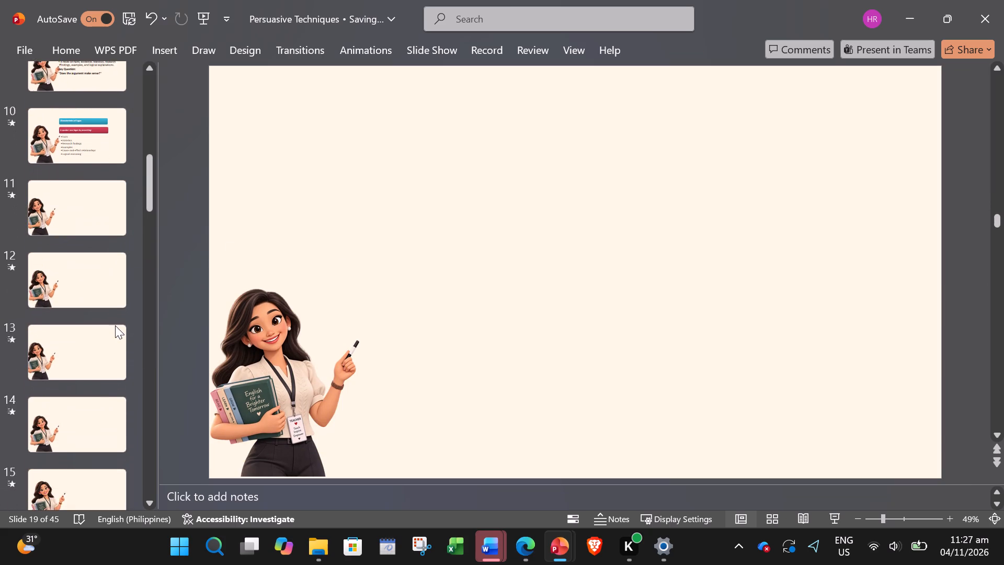
pyautogui.hscroll(1, 115, 325)
pyautogui.scroll(1, 115, 325)
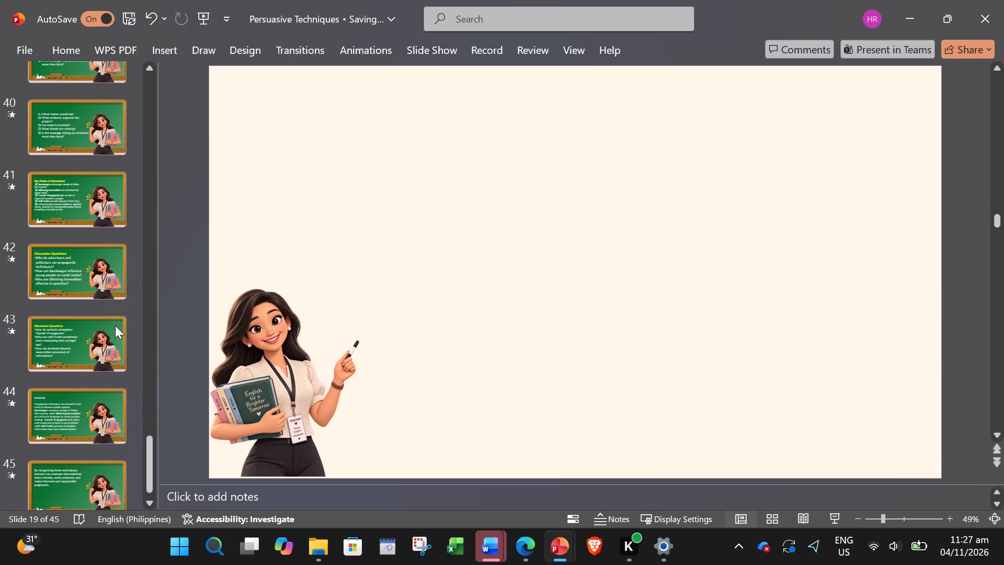
pyautogui.scroll(1, 115, 325)
pyautogui.scroll(5, 119, 279)
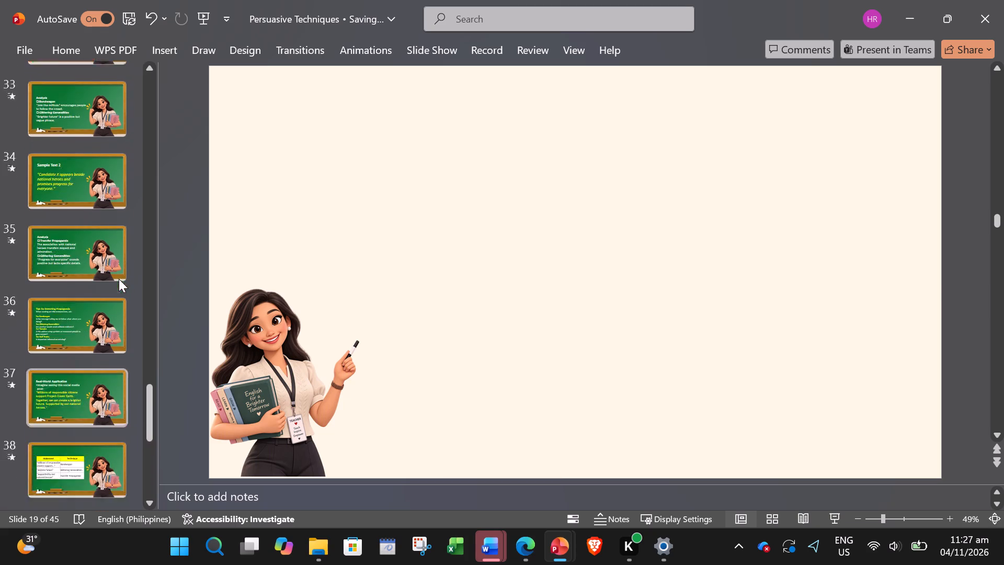
pyautogui.scroll(3, 119, 279)
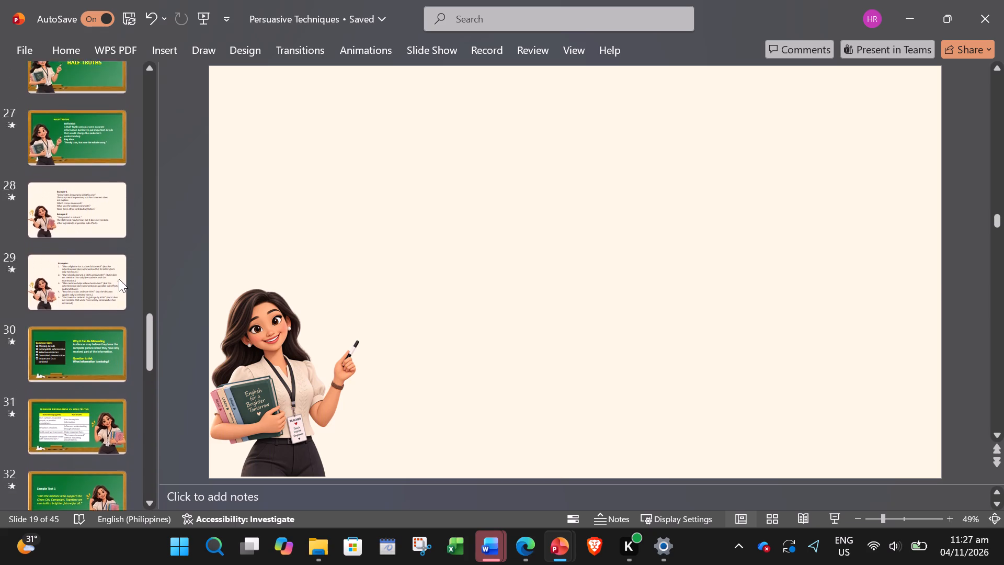
pyautogui.scroll(1, 119, 279)
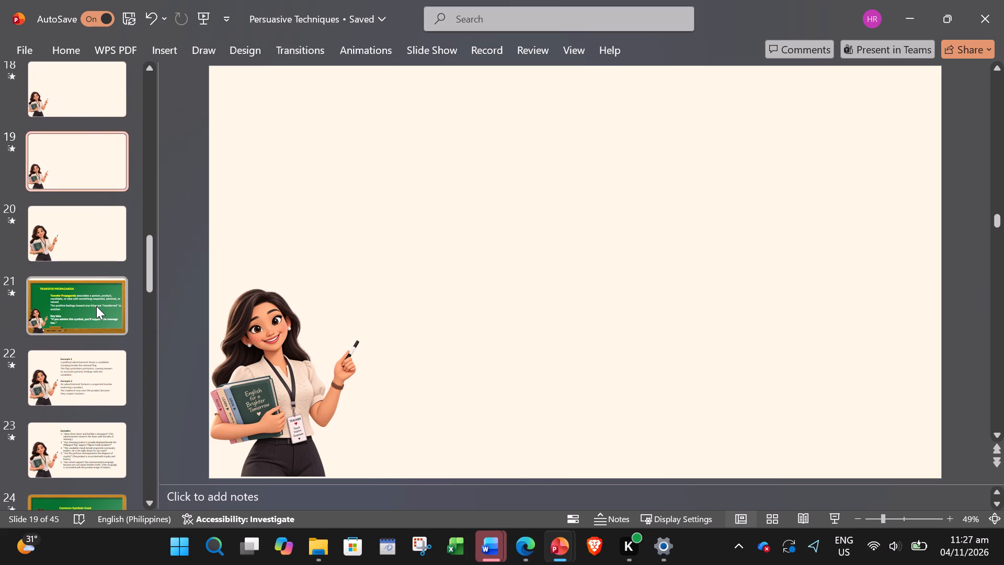
pyautogui.click(96, 306)
pyautogui.press('Delete')
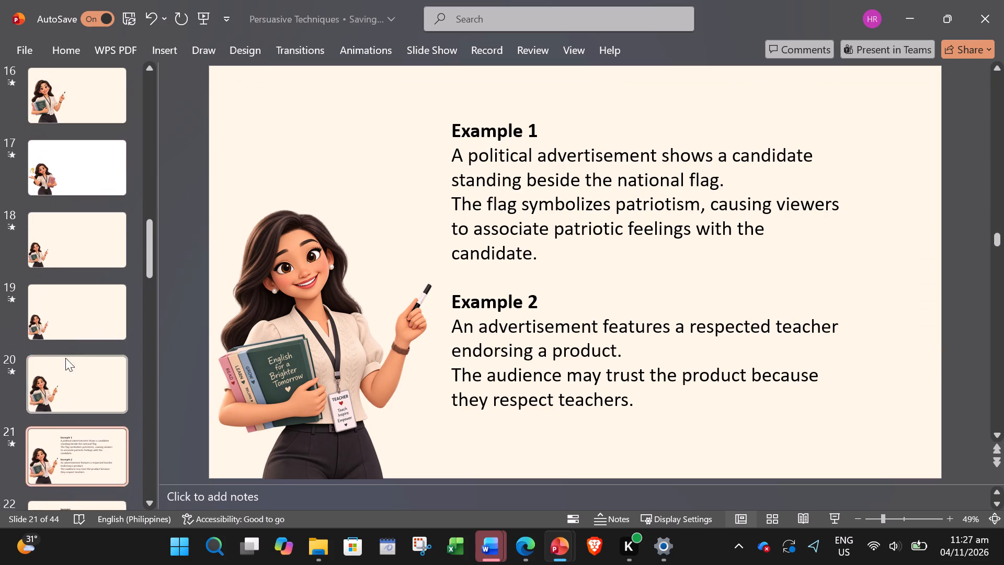
pyautogui.click(66, 453)
pyautogui.press('Delete')
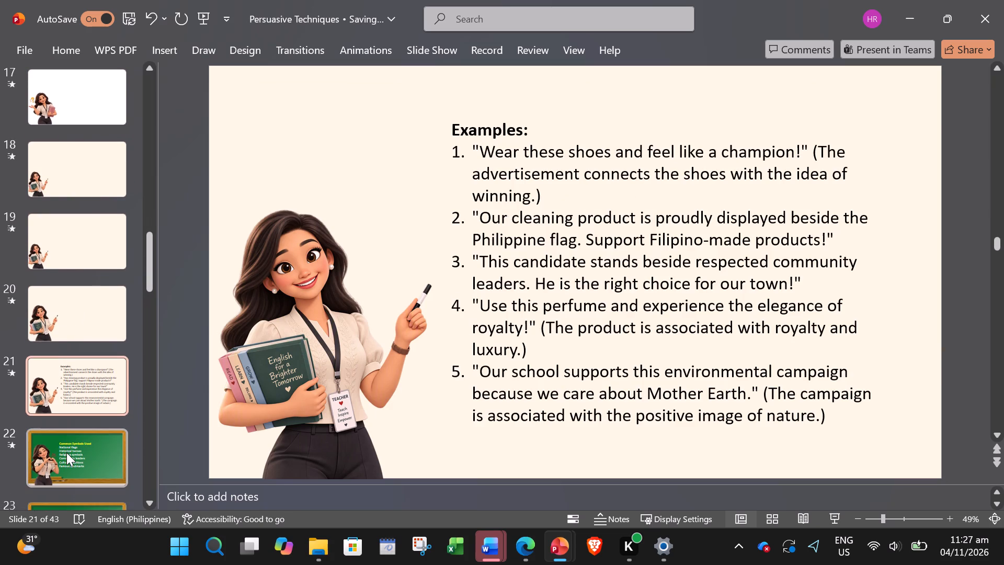
pyautogui.click(66, 453)
pyautogui.press('Delete')
pyautogui.click(75, 326)
pyautogui.press('Delete')
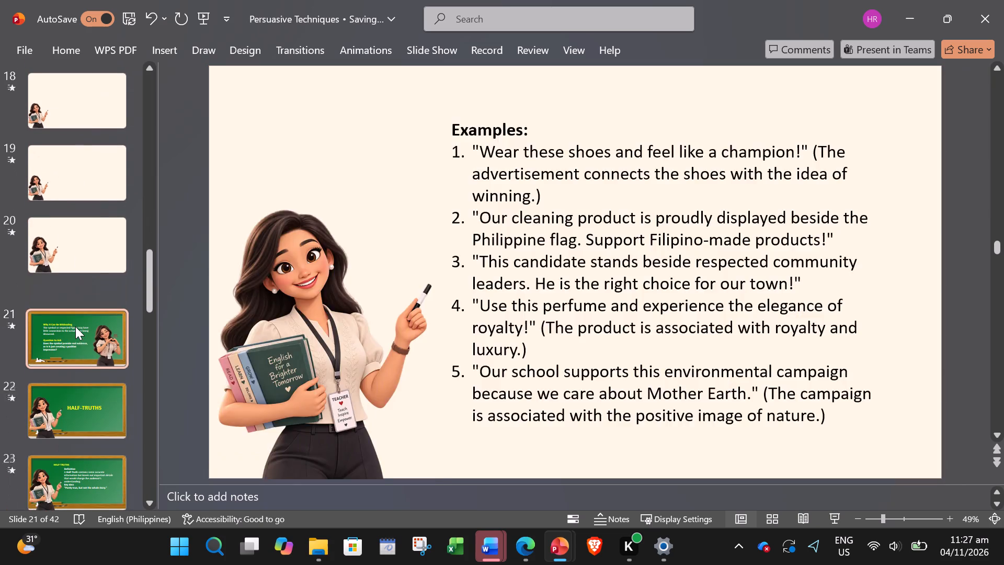
pyautogui.click(75, 326)
pyautogui.press('Delete')
# Delete the Half-Truths title, definition, examples and Why It Can Be Misleading slides, plus the Transfer Propaganda vs. Half-Truths comparison slide.
pyautogui.click(75, 326)
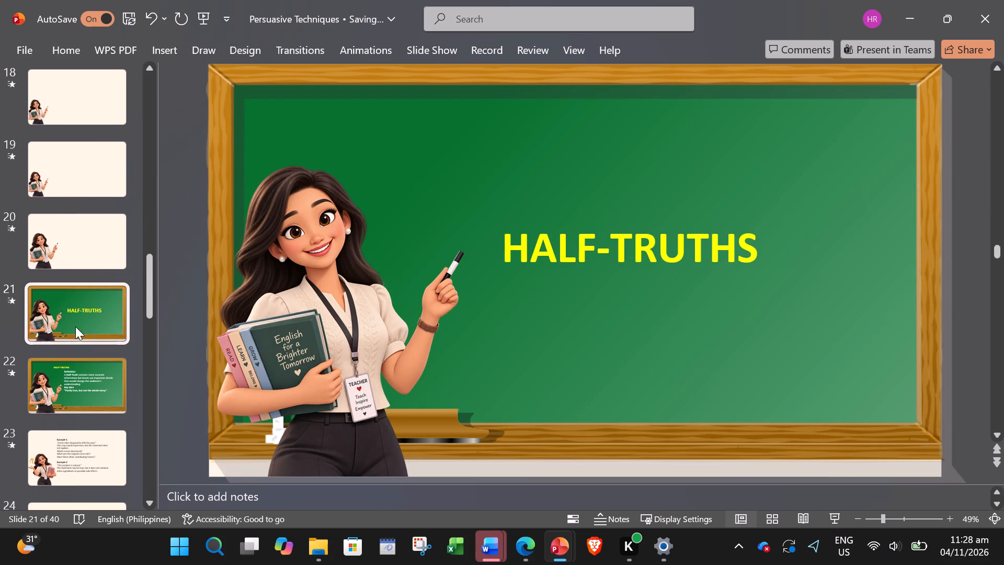
pyautogui.press('Delete')
pyautogui.click(77, 344)
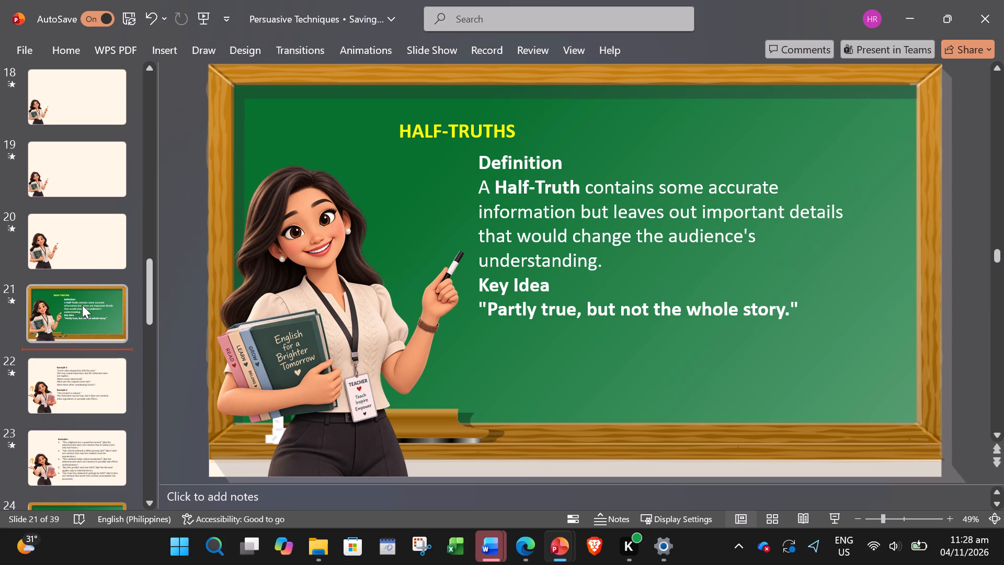
pyautogui.click(82, 305)
pyautogui.press('Delete')
pyautogui.click(80, 310)
pyautogui.press('Delete')
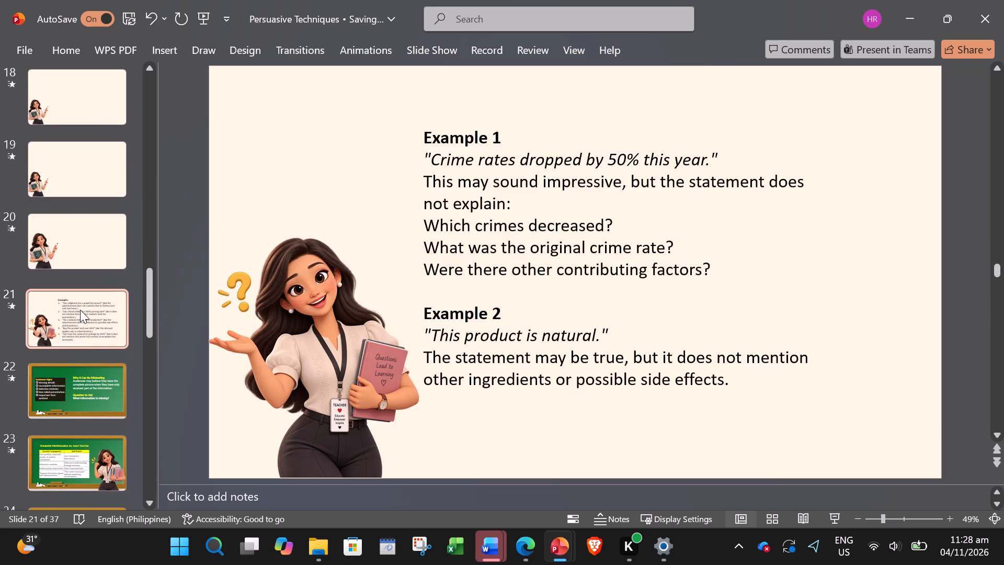
pyautogui.click(80, 310)
pyautogui.press('Delete')
pyautogui.click(80, 310)
pyautogui.press('Delete')
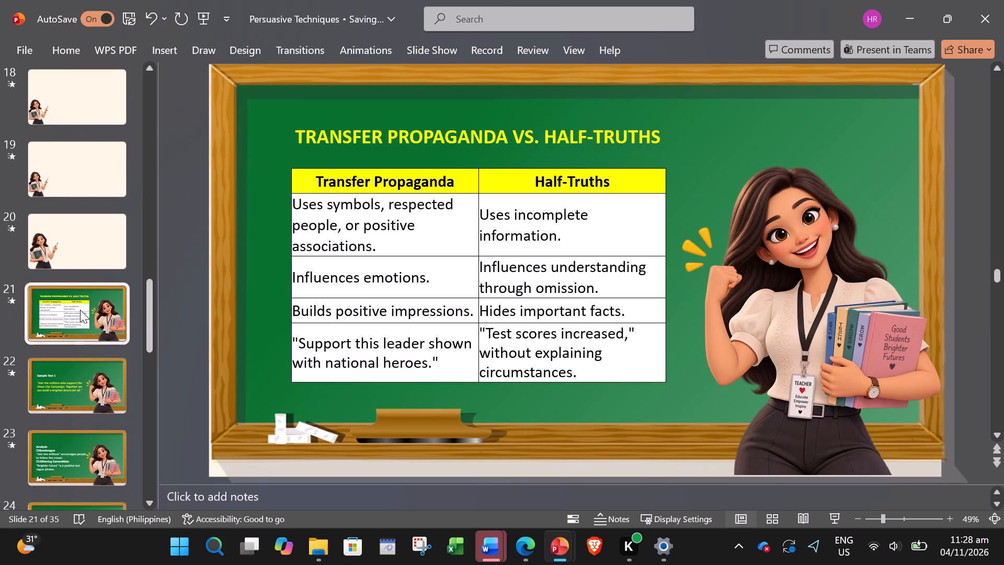
pyautogui.click(80, 310)
pyautogui.press('Delete')
# Delete the Sample Text 1 and Sample Text 2 slides together with their Analysis slides.
pyautogui.click(79, 331)
pyautogui.press('Delete')
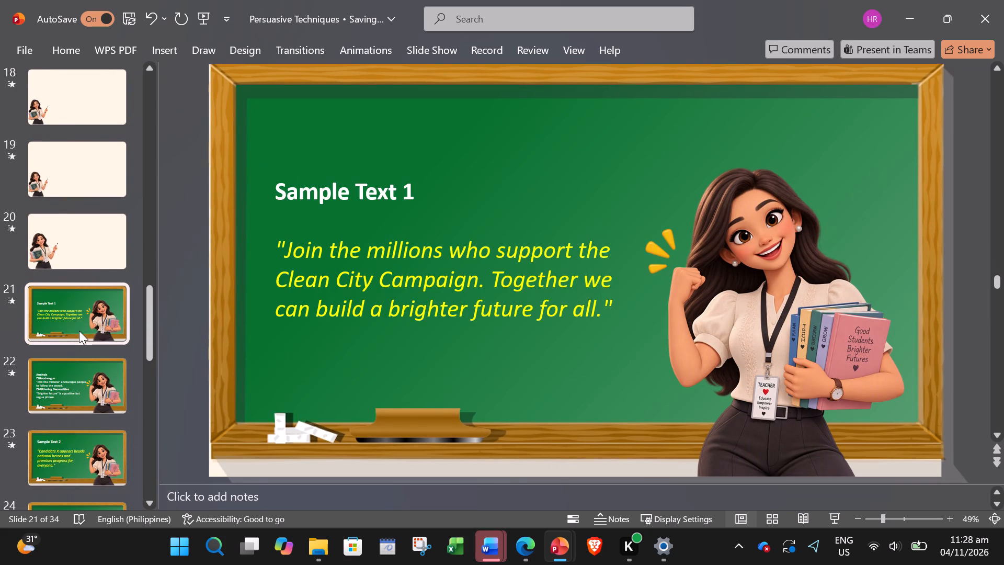
pyautogui.press('Delete')
pyautogui.click(79, 331)
pyautogui.click(79, 331)
pyautogui.press('Delete')
pyautogui.click(79, 331)
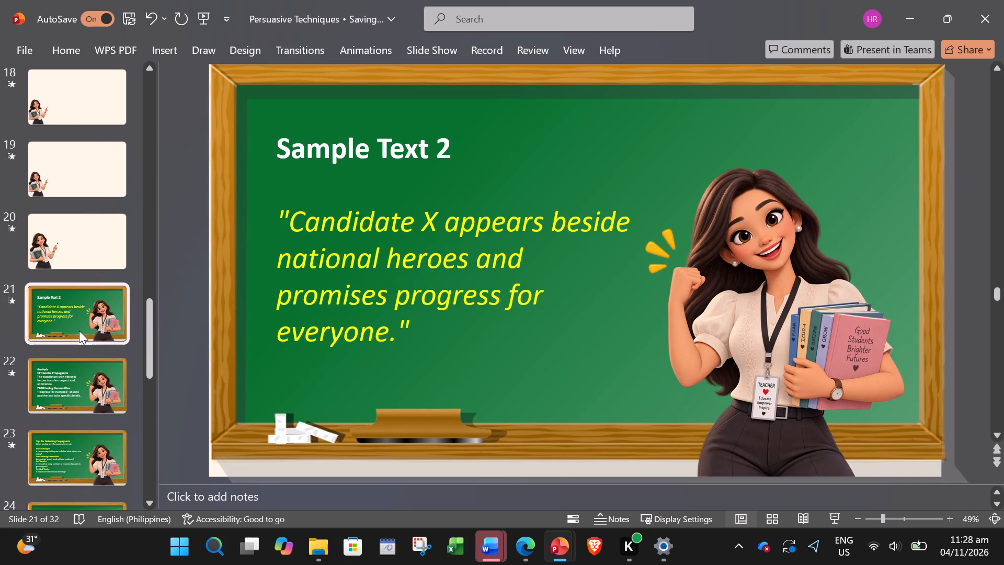
pyautogui.press('Delete')
pyautogui.click(79, 331)
pyautogui.press('Delete')
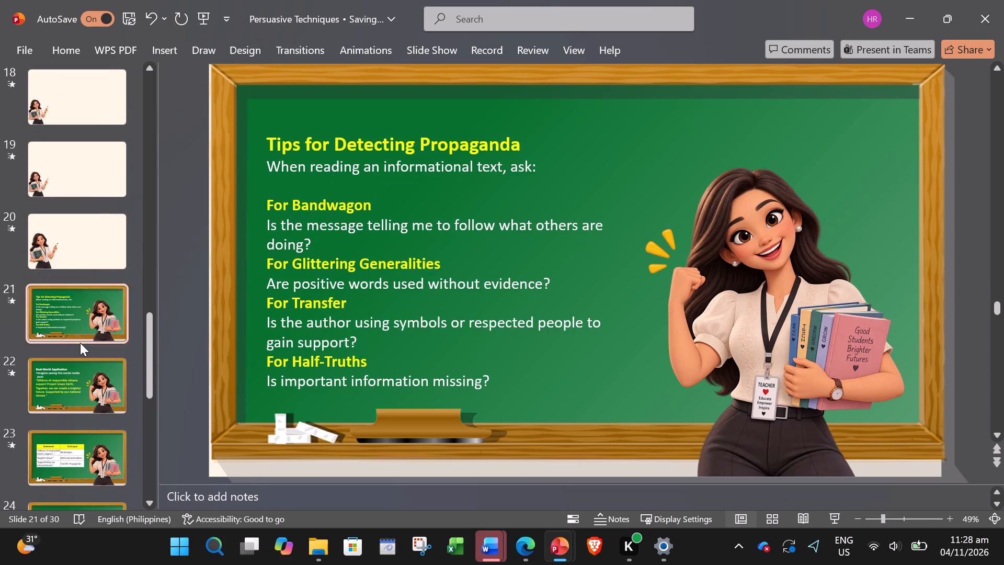
# Delete the Tips for Detecting Propaganda and Real-World Application slides.
pyautogui.click(80, 343)
pyautogui.click(80, 337)
pyautogui.press('Delete')
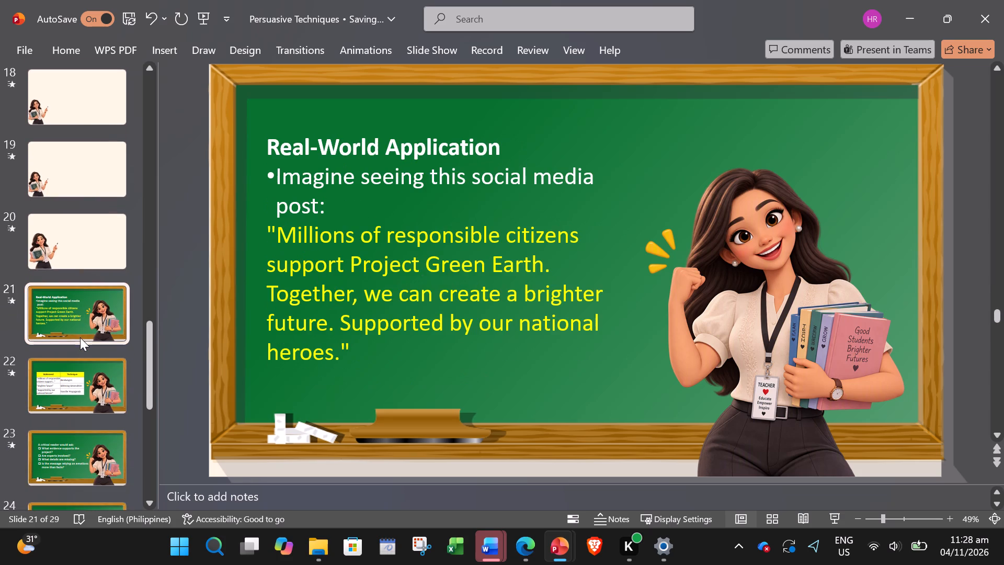
pyautogui.click(80, 337)
pyautogui.press('Delete')
# Delete the closing slides from the end of the deck backward through the Summary, both Discussion Questions and Key Points to Remember.
pyautogui.scroll(-1, 80, 337)
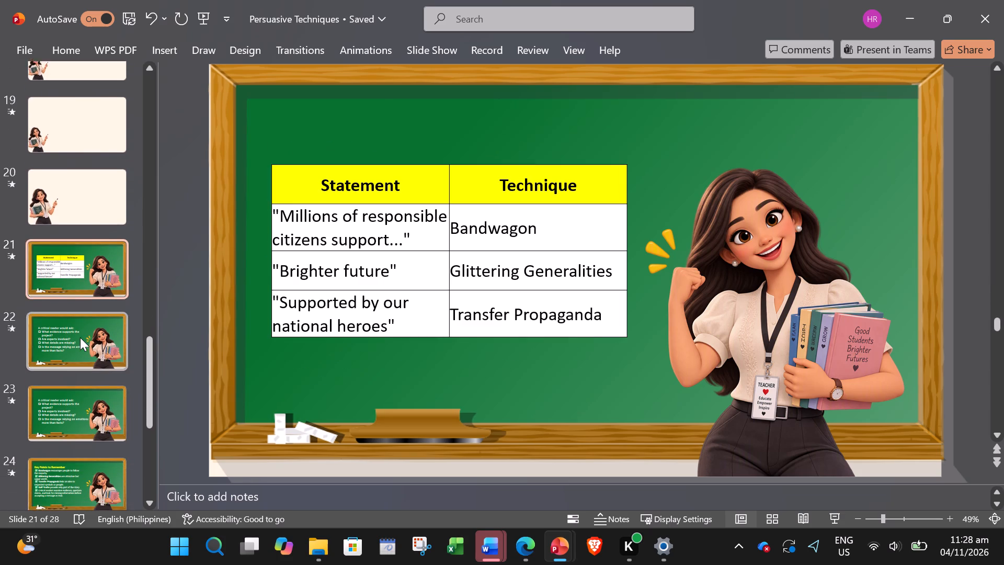
pyautogui.scroll(-2, 80, 337)
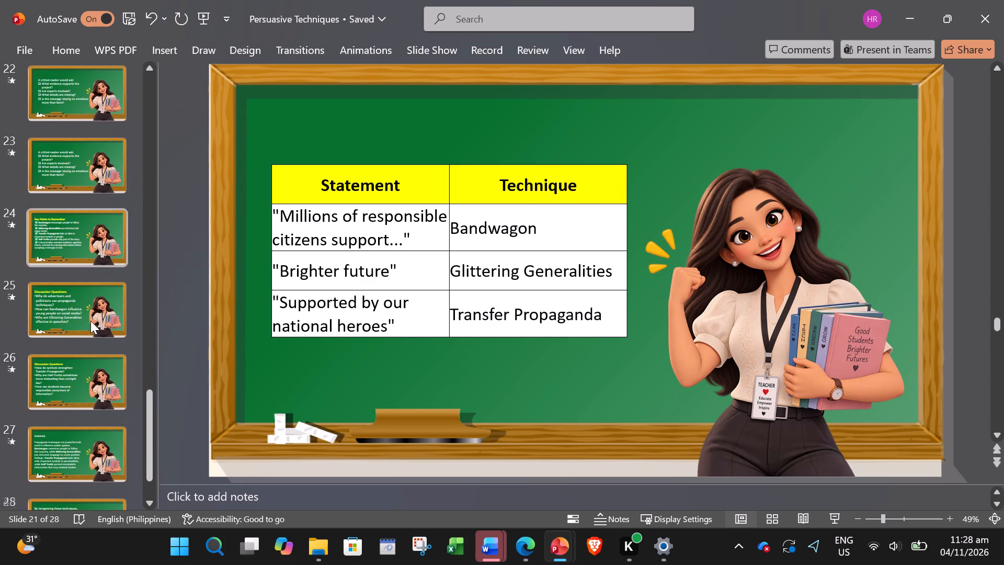
pyautogui.scroll(-1, 90, 321)
pyautogui.click(88, 438)
pyautogui.press('Delete')
pyautogui.click(88, 438)
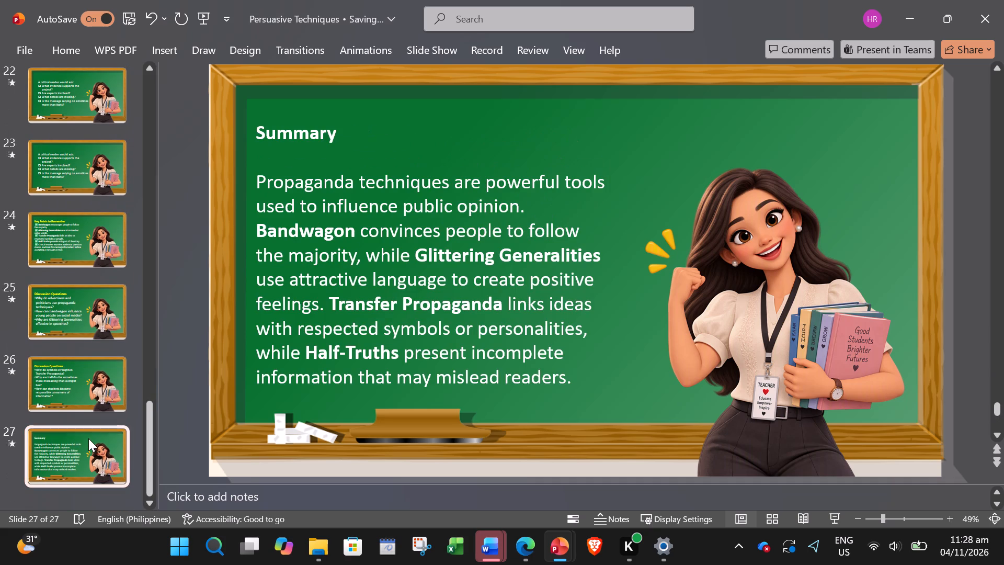
pyautogui.press('BackSpace')
pyautogui.click(88, 438)
pyautogui.press('BackSpace')
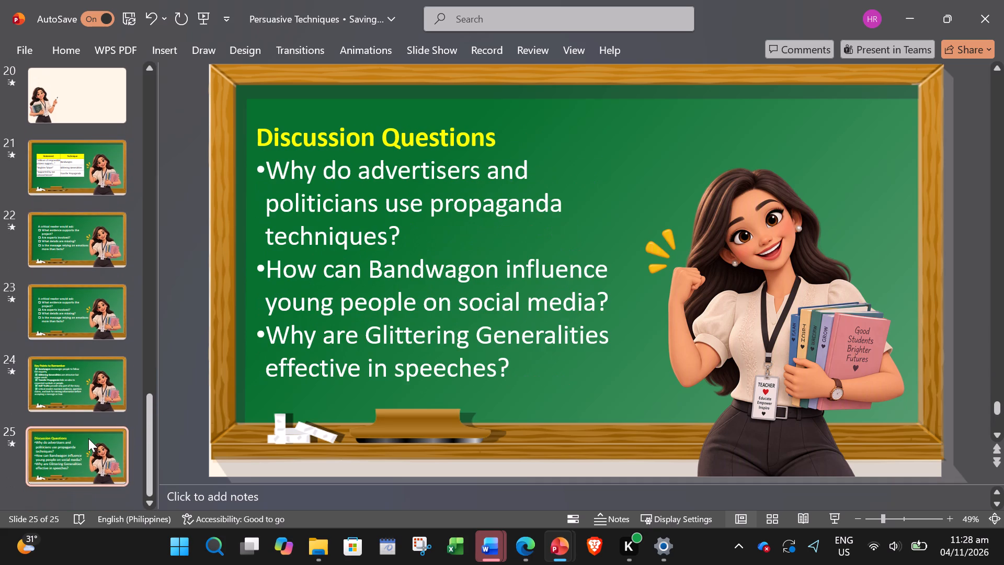
pyautogui.click(88, 438)
pyautogui.press('BackSpace')
pyautogui.click(88, 438)
pyautogui.press('BackSpace')
# Delete both critical reader question slides and the Statement and Technique table slide, leaving teacher slide 20 as the last.
pyautogui.click(88, 438)
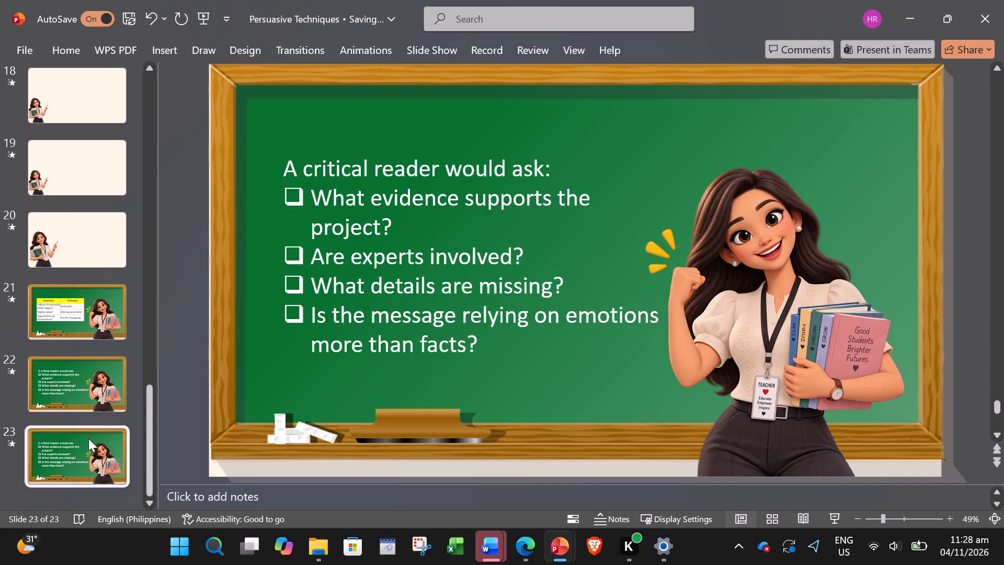
pyautogui.press('BackSpace')
pyautogui.click(88, 438)
pyautogui.press('BackSpace')
pyautogui.click(88, 438)
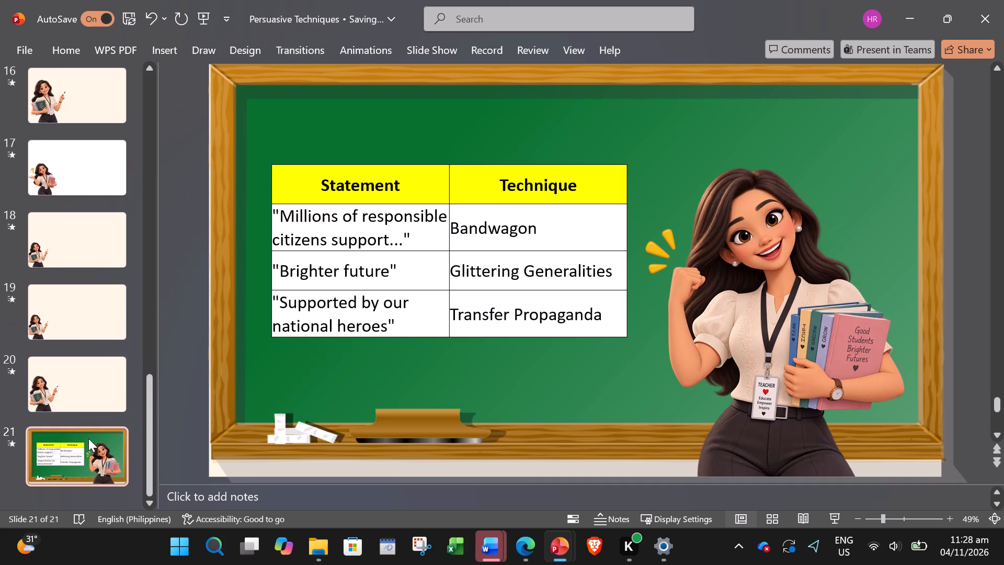
pyautogui.press('BackSpace')
# Copy the four Examples of Logos SmartArt boxes from slide 10 of the original Persuasive Techniques deck onto teacher-themed slide 11.
pyautogui.scroll(4, 88, 438)
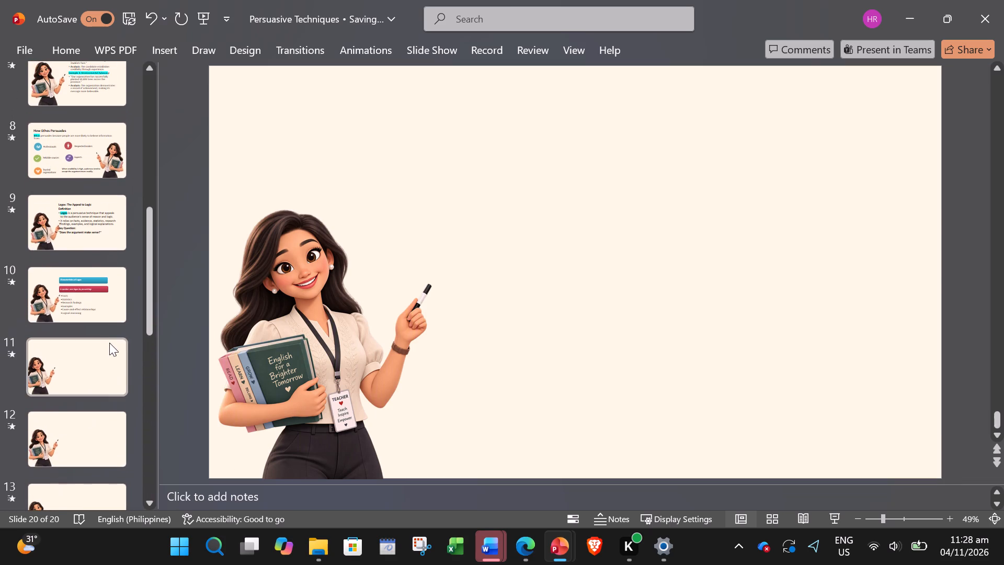
pyautogui.click(89, 302)
pyautogui.click(88, 388)
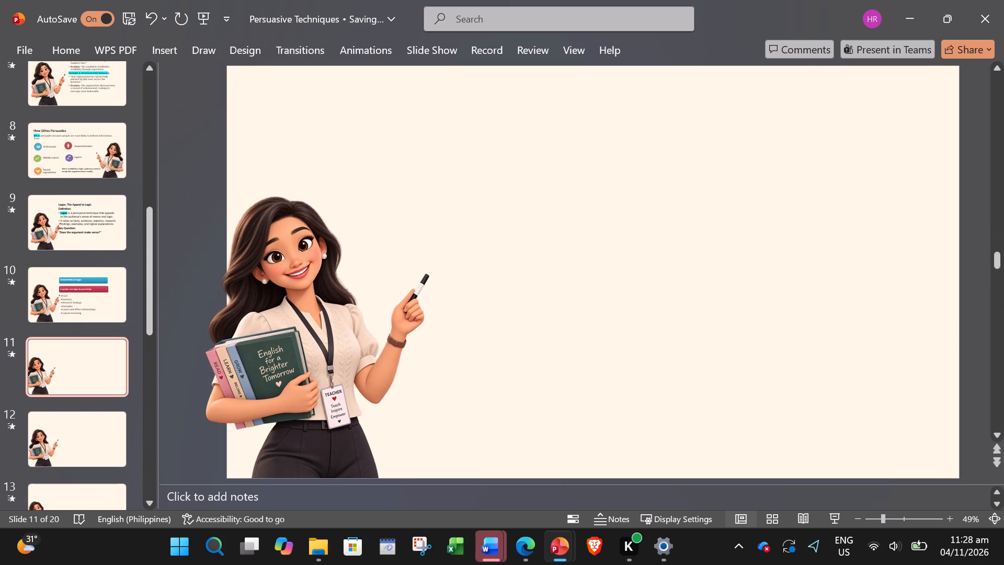
pyautogui.click(559, 555)
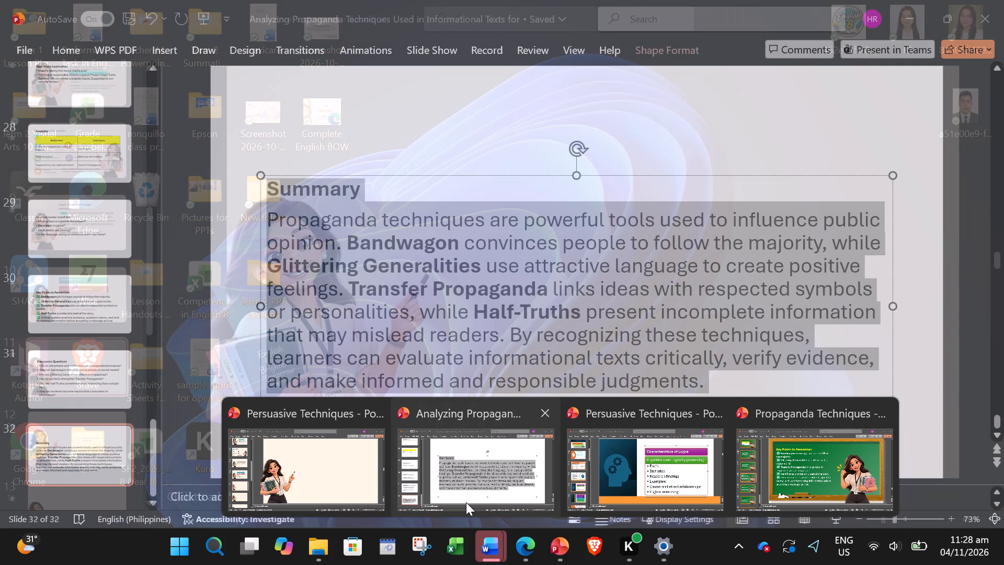
pyautogui.click(648, 494)
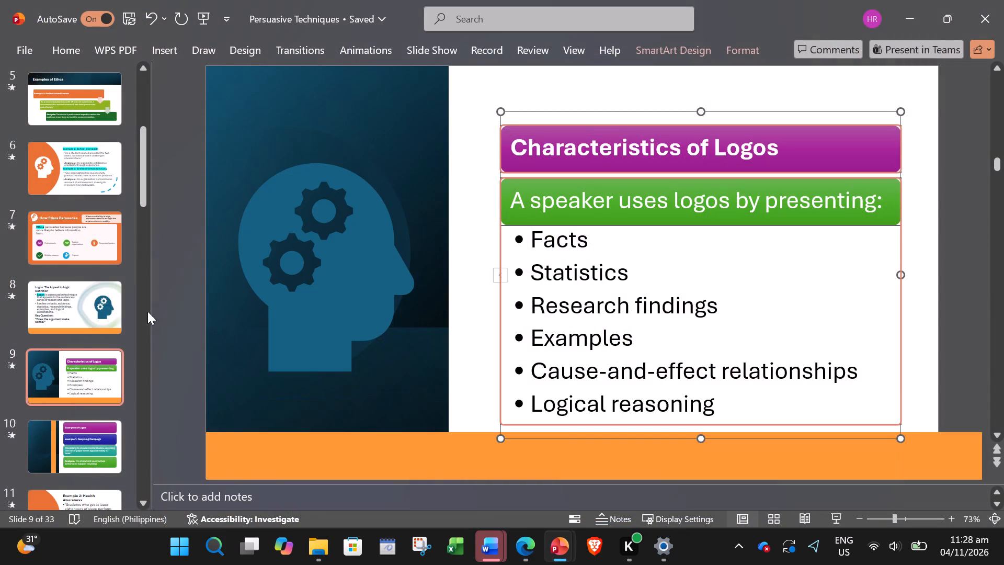
pyautogui.click(85, 444)
pyautogui.click(577, 133)
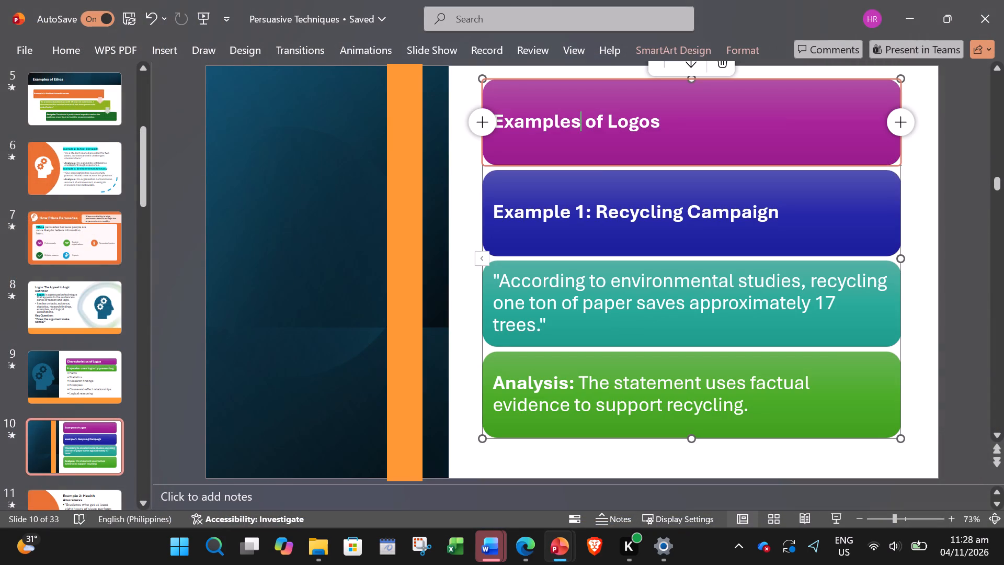
pyautogui.keyDown('shift'); pyautogui.click(592, 187); pyautogui.keyUp('shift')
pyautogui.keyDown('shift'); pyautogui.click(601, 272); pyautogui.keyUp('shift')
pyautogui.keyDown('shift'); pyautogui.click(595, 367); pyautogui.keyUp('shift')
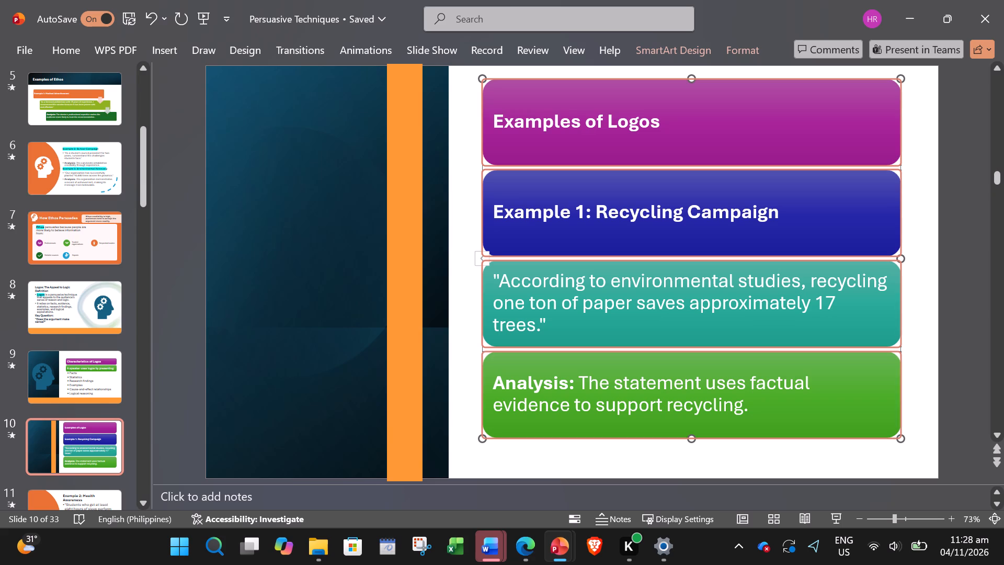
pyautogui.hotkey('ctrl', 'c')
pyautogui.click(573, 541)
pyautogui.click(339, 458)
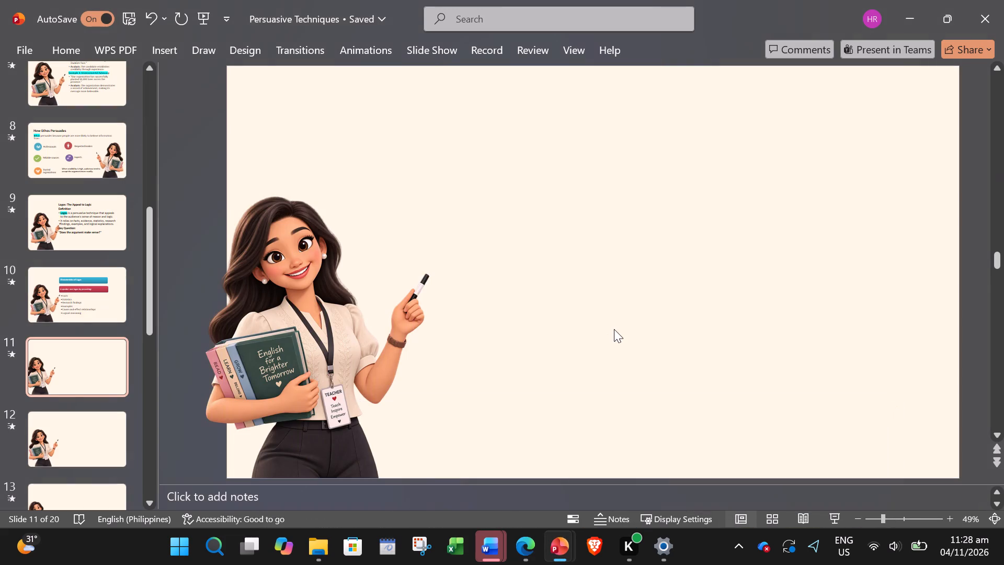
pyautogui.hotkey('ctrl', 'v')
pyautogui.click(814, 415)
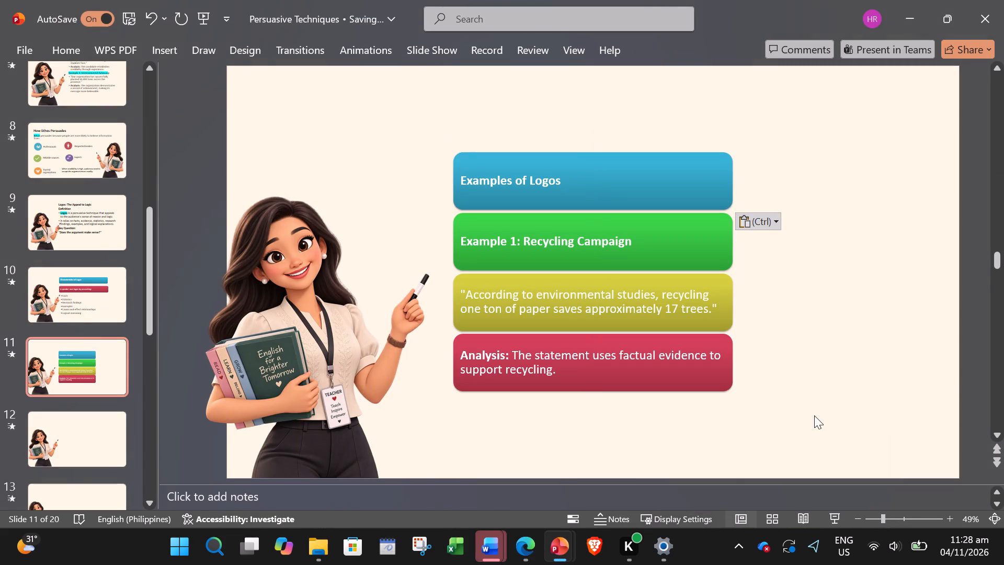
# Copy the Example 2: Health Awareness text from slide 11 of the original deck onto teacher-themed slide 12, placing it beside the teacher's marker.
pyautogui.click(116, 449)
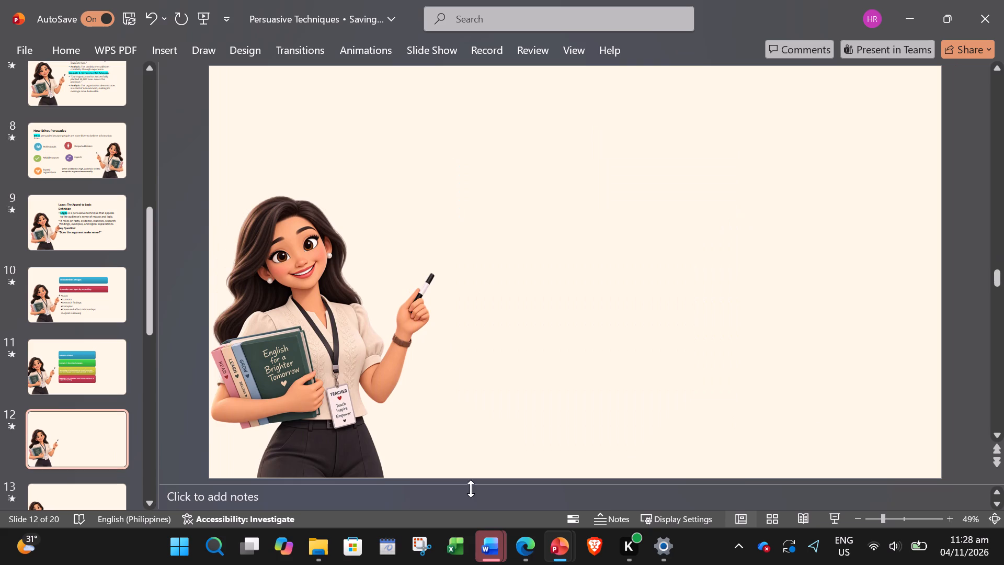
pyautogui.click(503, 552)
pyautogui.click(554, 548)
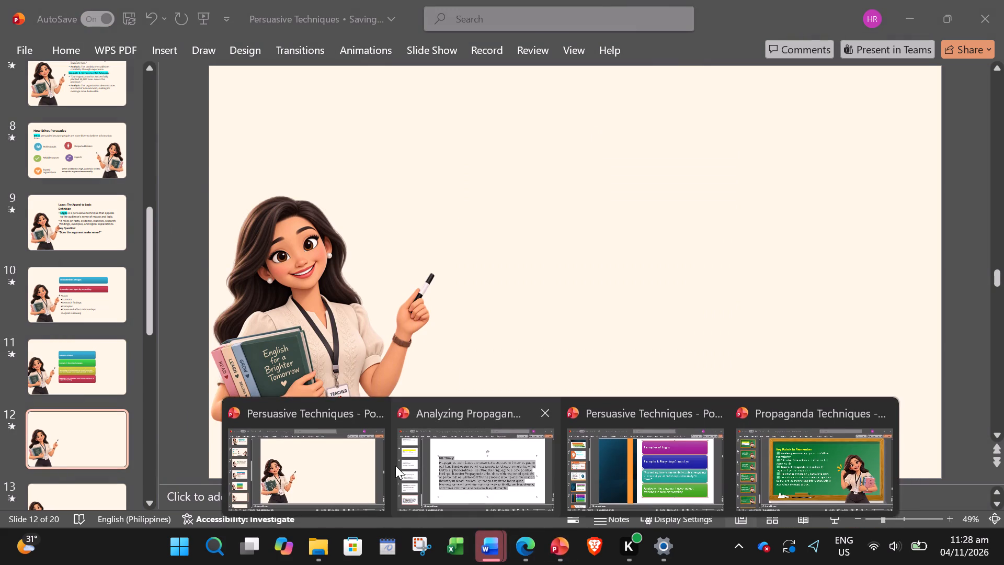
pyautogui.click(670, 477)
pyautogui.scroll(-1, 82, 354)
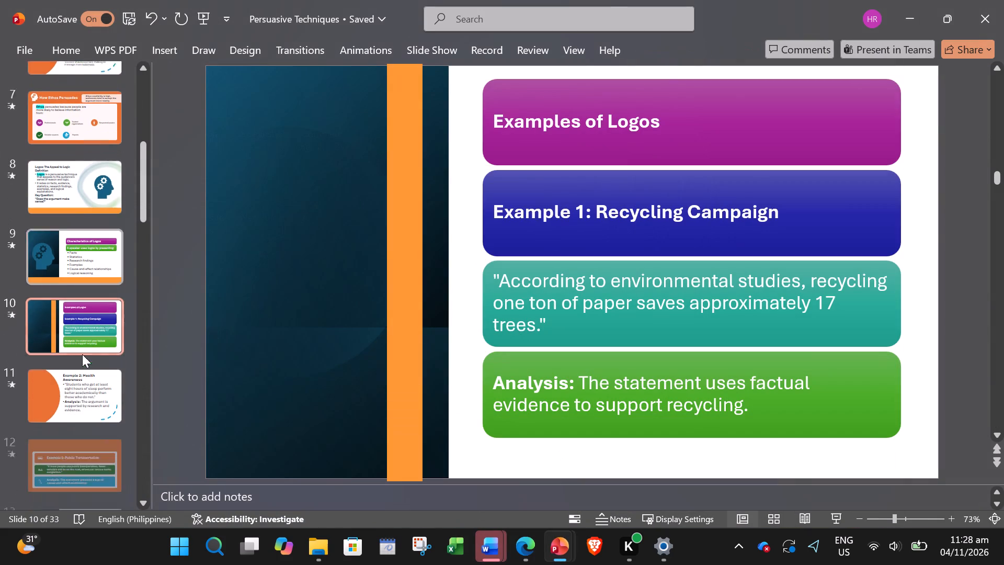
pyautogui.scroll(-1, 82, 354)
pyautogui.click(82, 354)
pyautogui.click(591, 218)
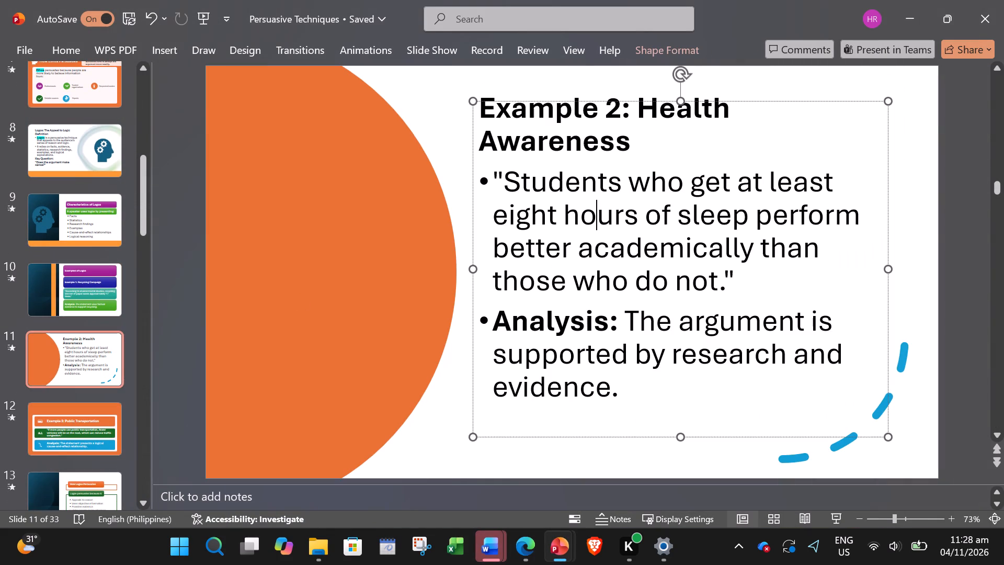
pyautogui.click(578, 101)
pyautogui.hotkey('ctrl', 'c')
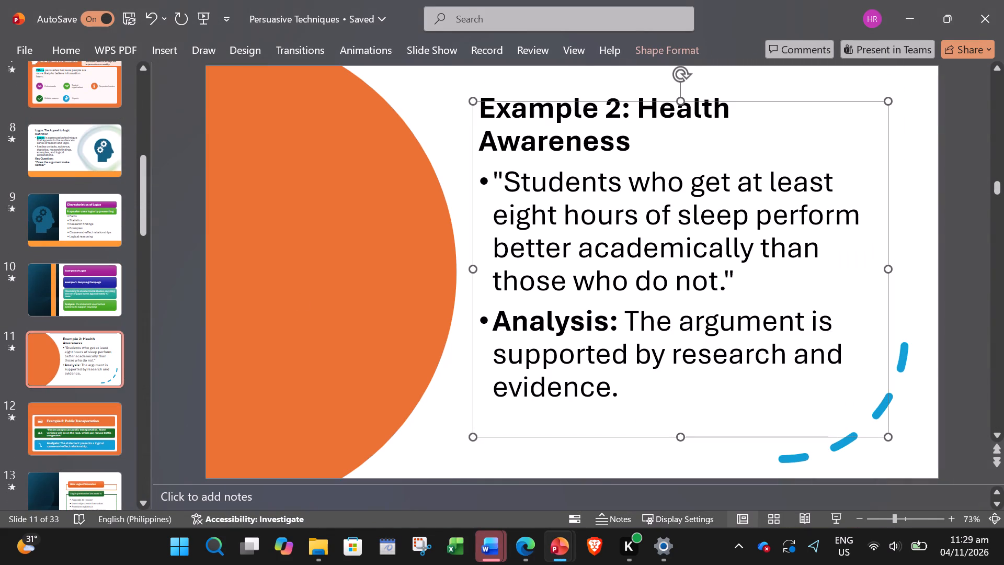
pyautogui.click(539, 538)
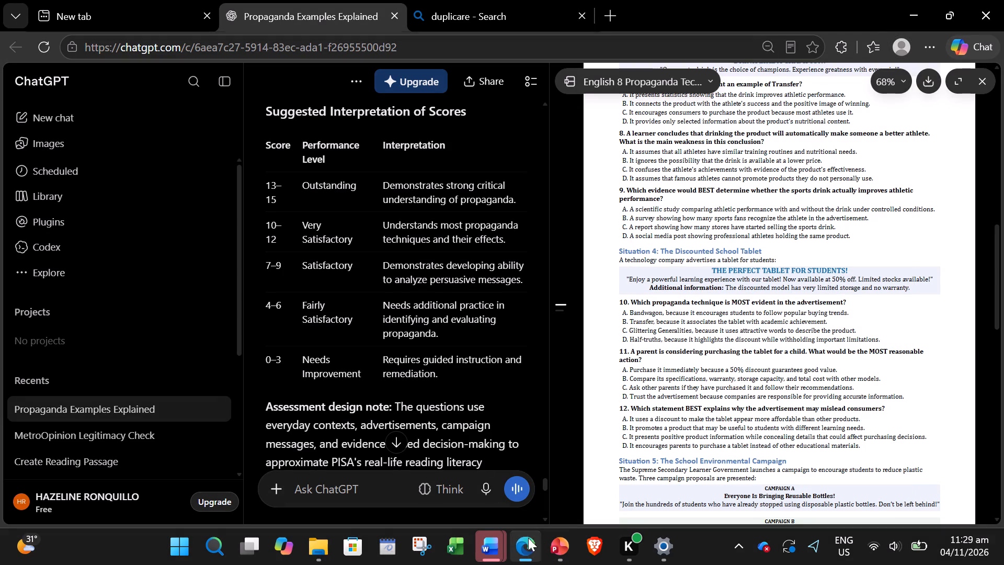
pyautogui.click(557, 564)
pyautogui.click(333, 483)
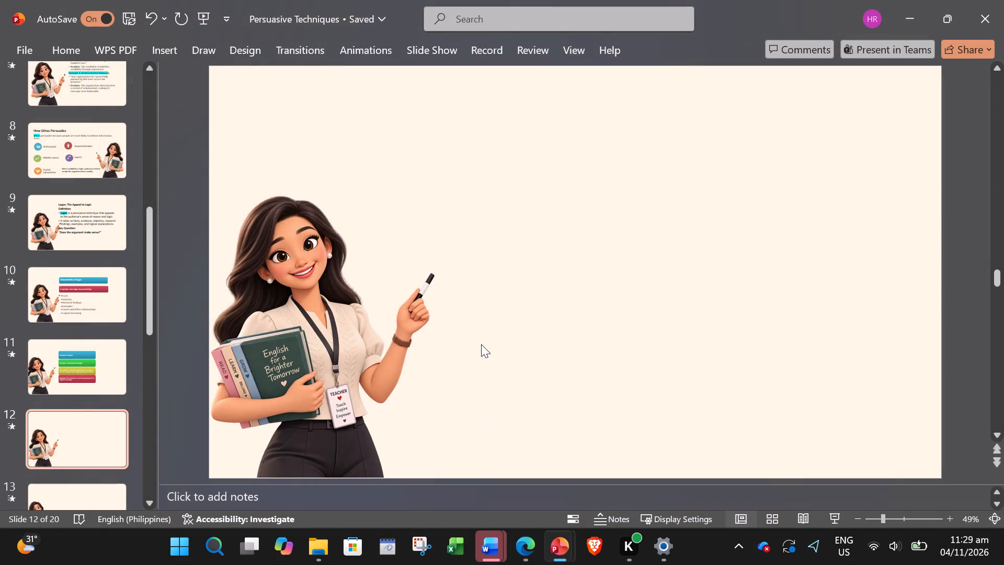
pyautogui.hotkey('ctrl', 'v')
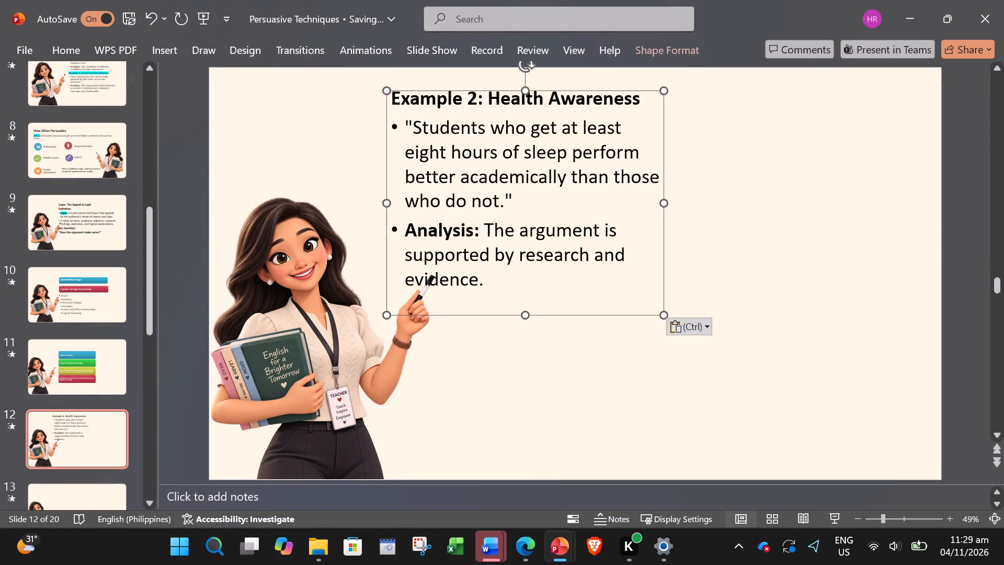
pyautogui.moveTo(663, 240); pyautogui.dragTo(723, 304)
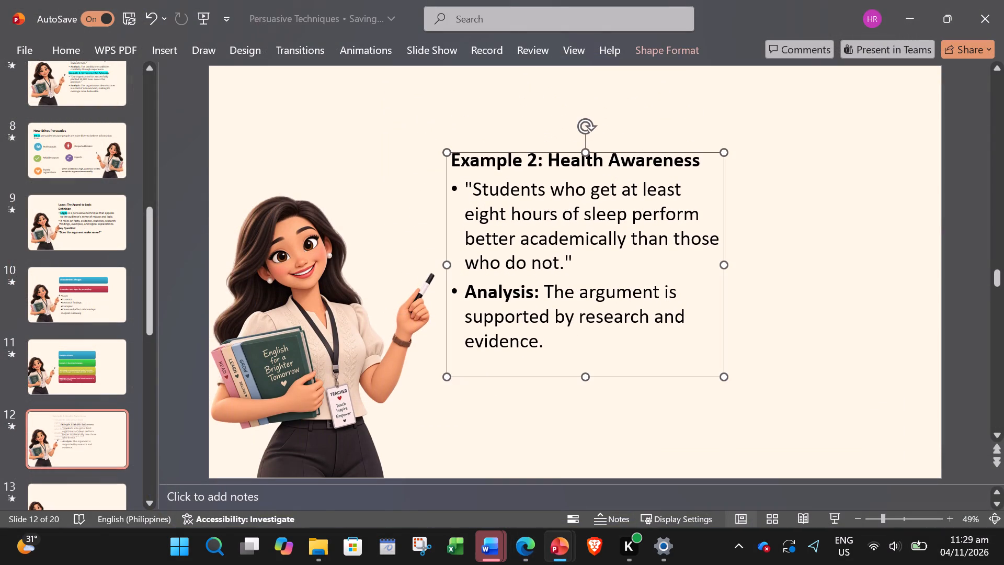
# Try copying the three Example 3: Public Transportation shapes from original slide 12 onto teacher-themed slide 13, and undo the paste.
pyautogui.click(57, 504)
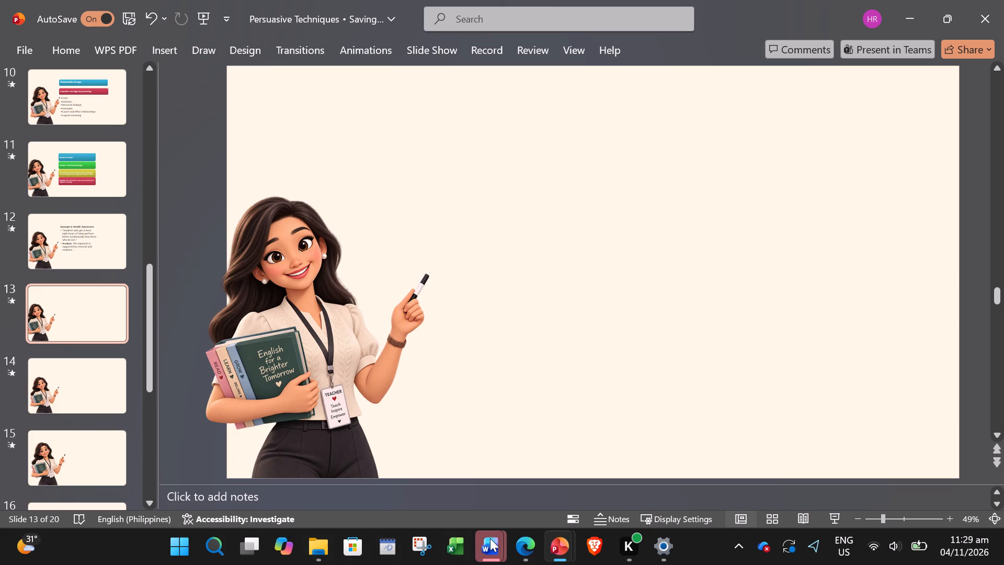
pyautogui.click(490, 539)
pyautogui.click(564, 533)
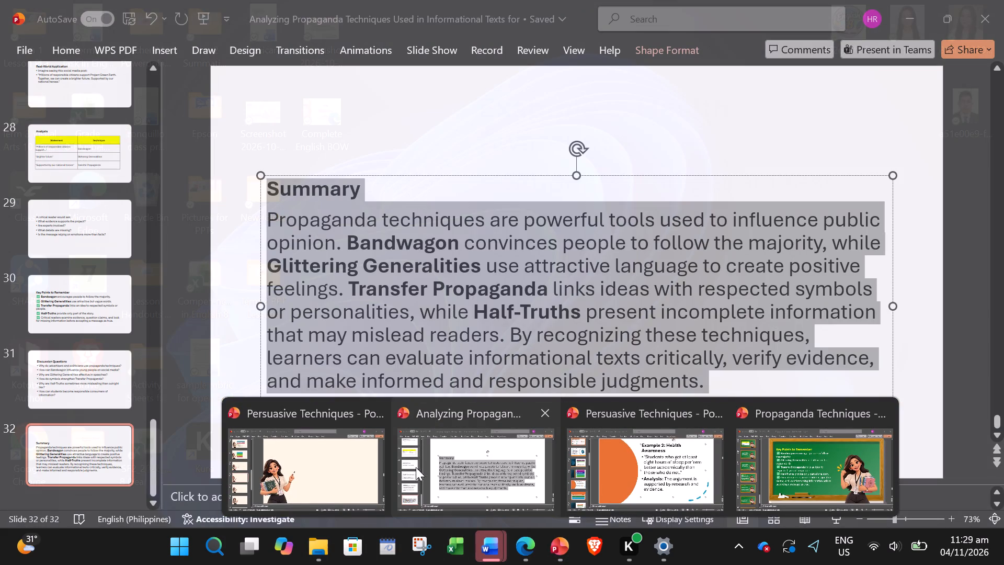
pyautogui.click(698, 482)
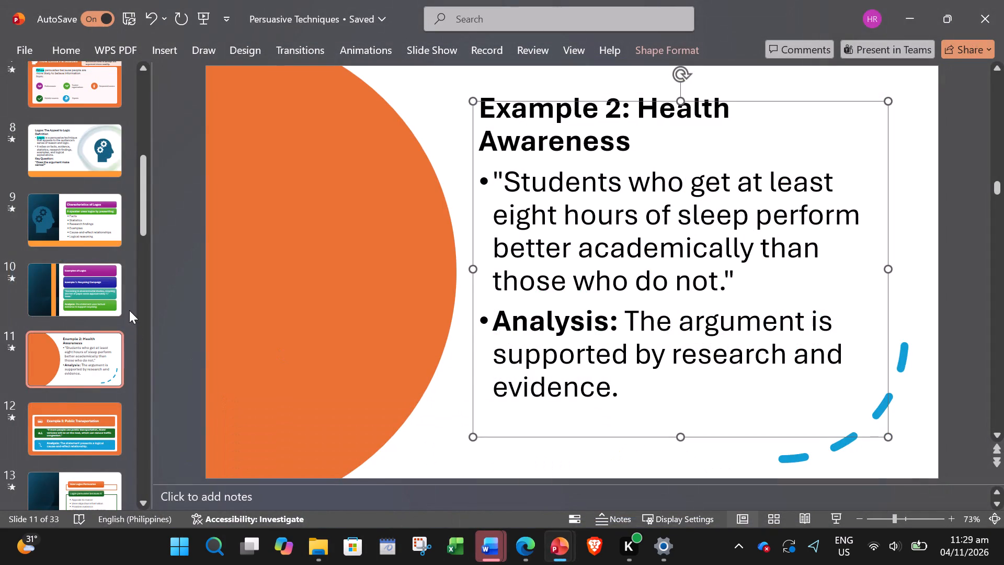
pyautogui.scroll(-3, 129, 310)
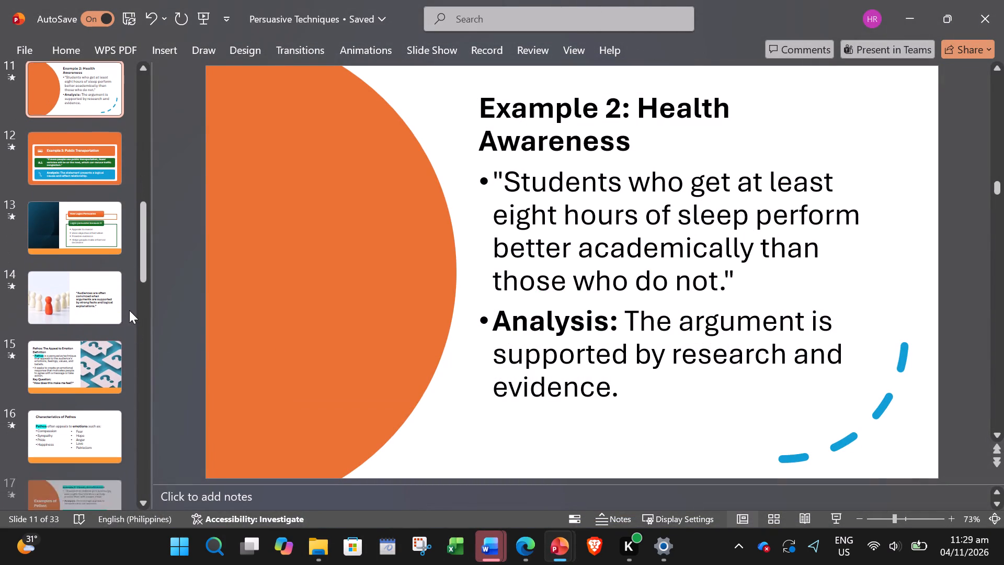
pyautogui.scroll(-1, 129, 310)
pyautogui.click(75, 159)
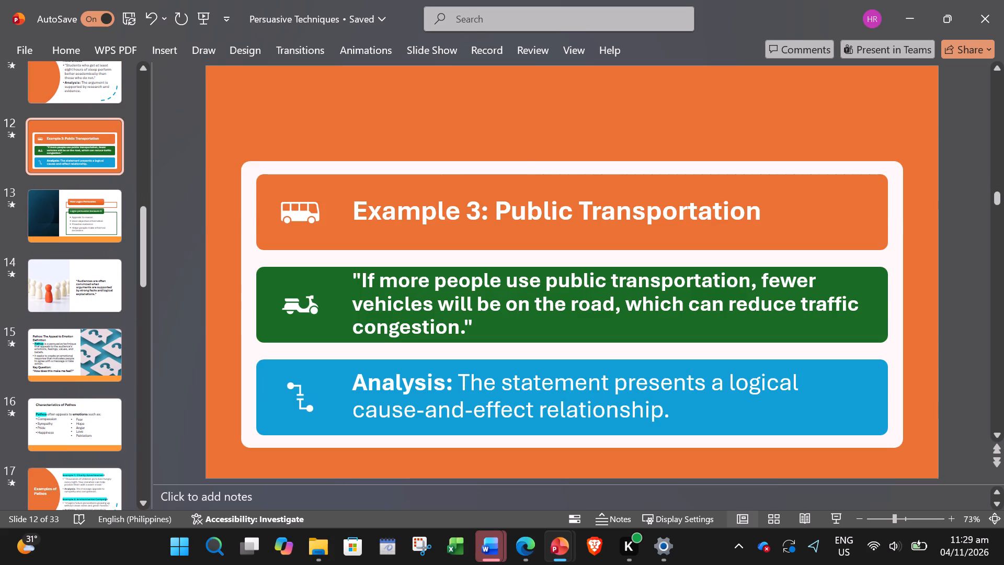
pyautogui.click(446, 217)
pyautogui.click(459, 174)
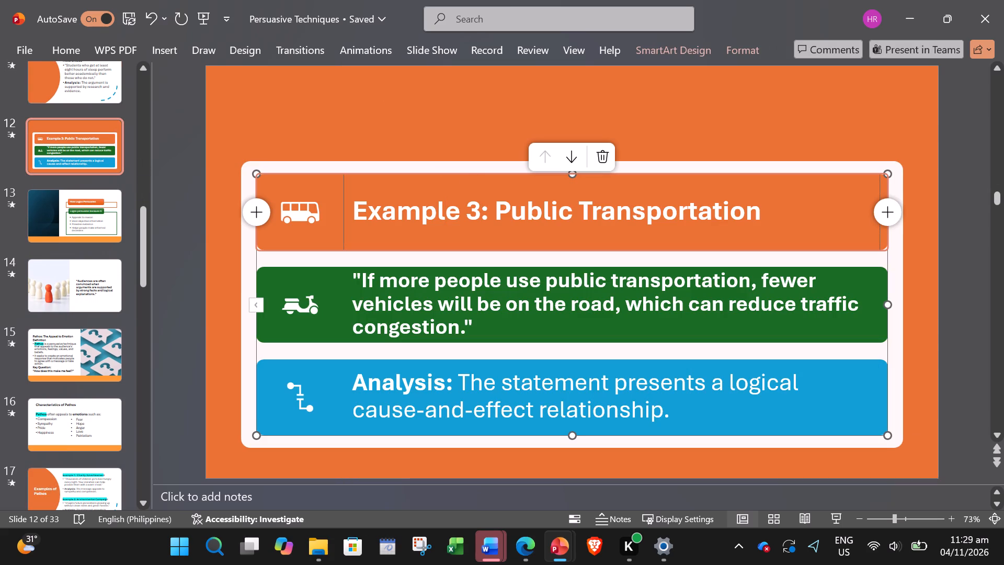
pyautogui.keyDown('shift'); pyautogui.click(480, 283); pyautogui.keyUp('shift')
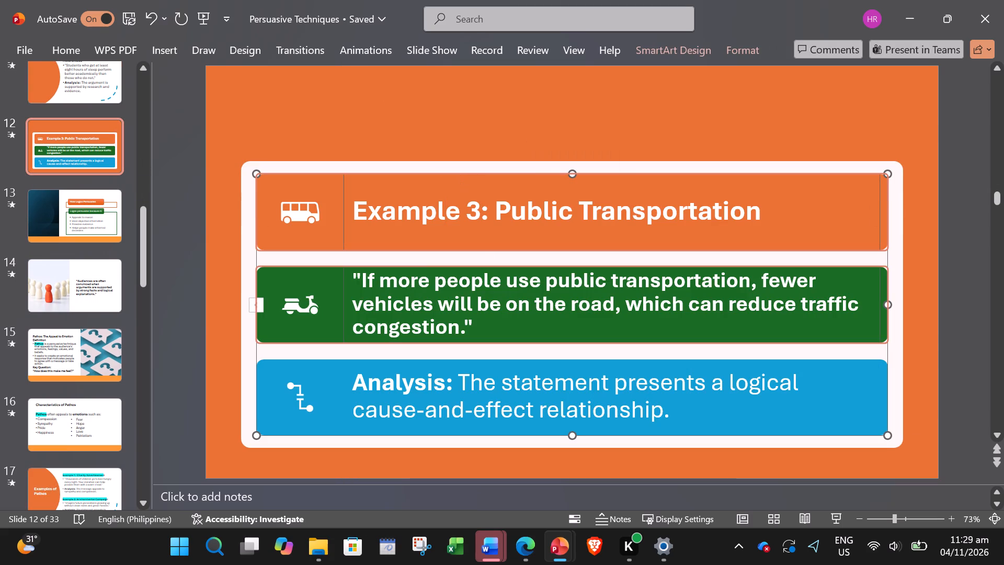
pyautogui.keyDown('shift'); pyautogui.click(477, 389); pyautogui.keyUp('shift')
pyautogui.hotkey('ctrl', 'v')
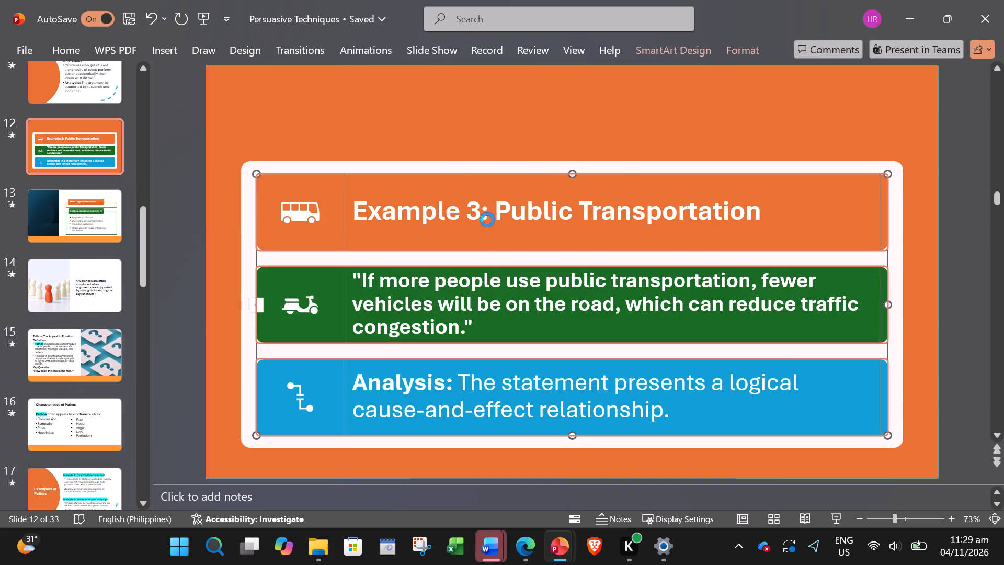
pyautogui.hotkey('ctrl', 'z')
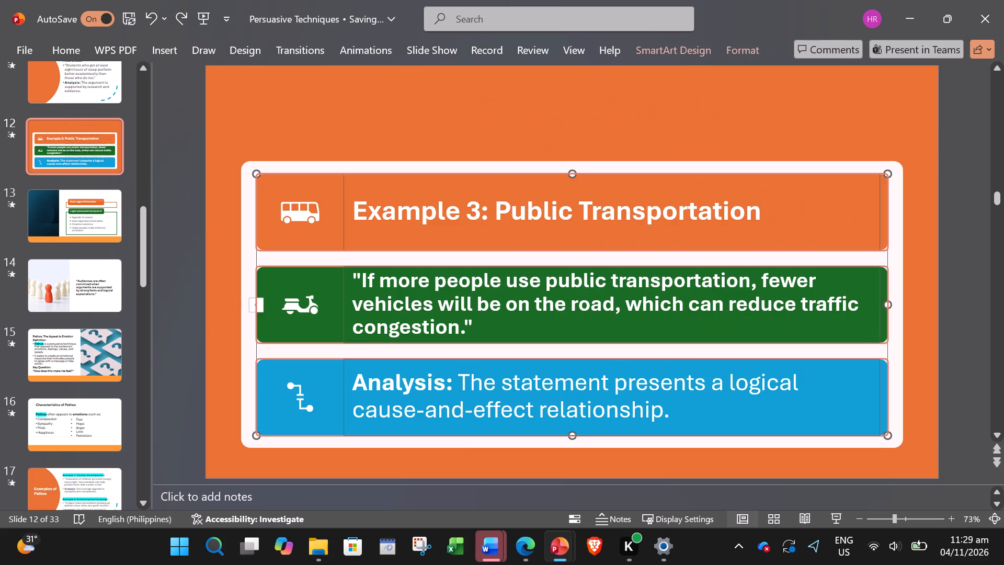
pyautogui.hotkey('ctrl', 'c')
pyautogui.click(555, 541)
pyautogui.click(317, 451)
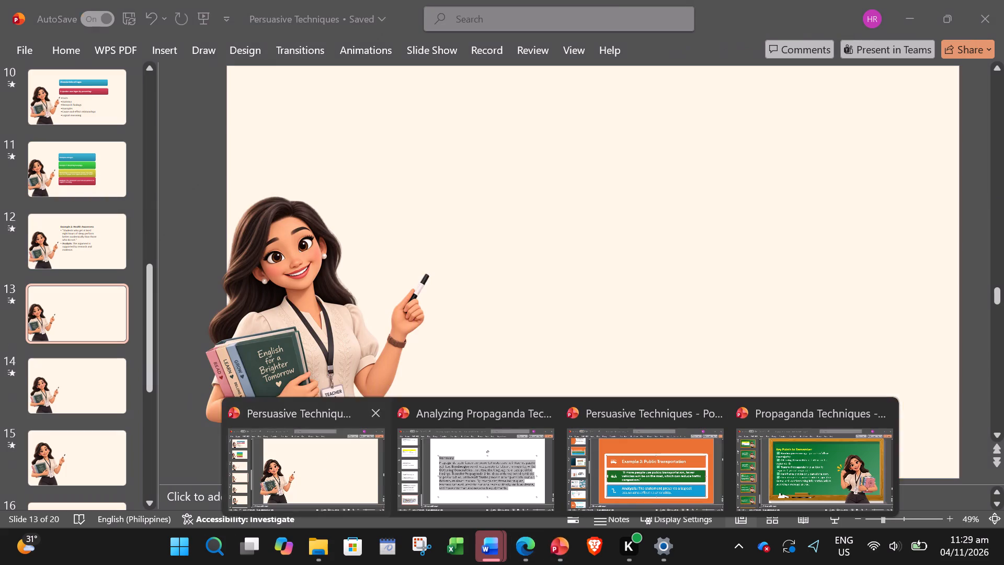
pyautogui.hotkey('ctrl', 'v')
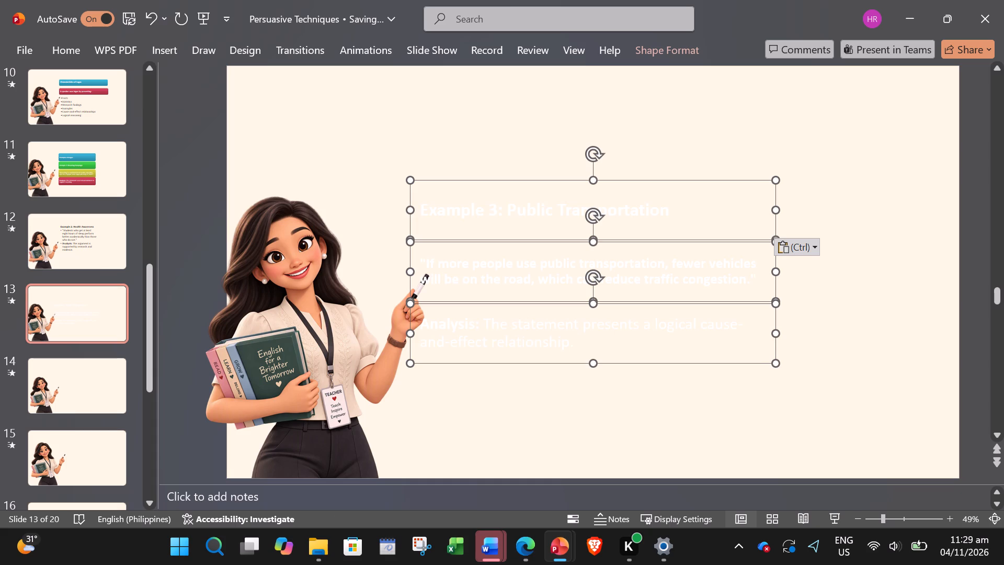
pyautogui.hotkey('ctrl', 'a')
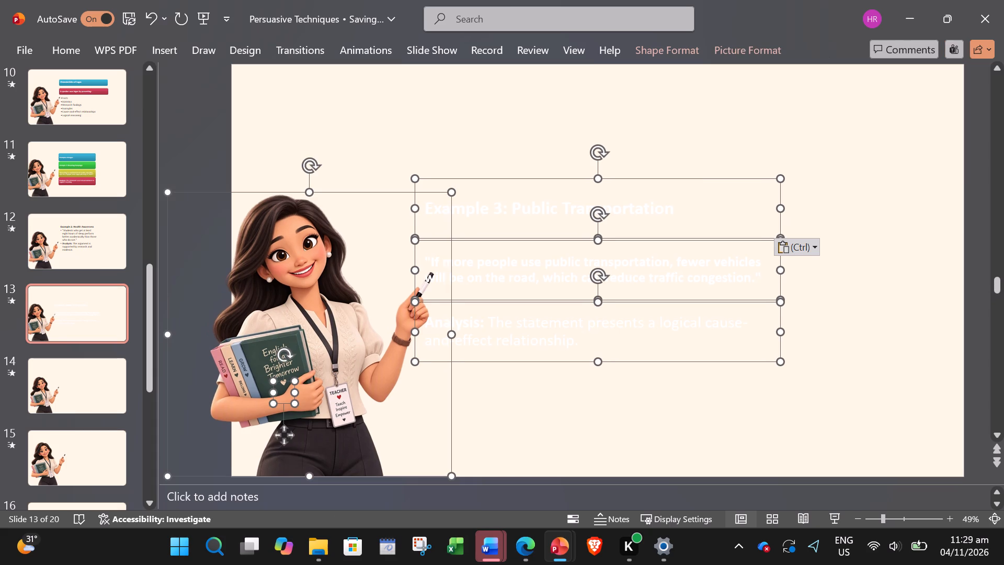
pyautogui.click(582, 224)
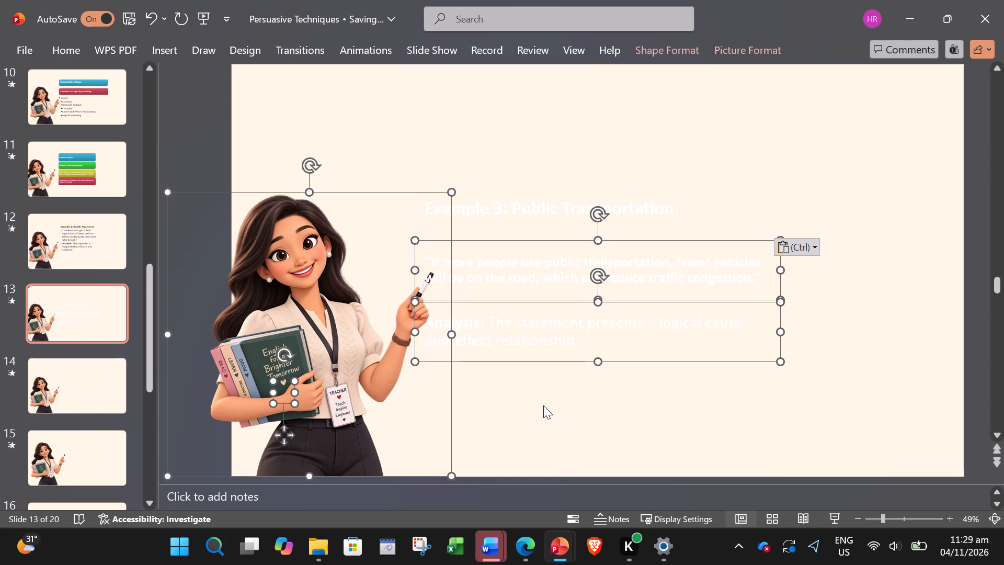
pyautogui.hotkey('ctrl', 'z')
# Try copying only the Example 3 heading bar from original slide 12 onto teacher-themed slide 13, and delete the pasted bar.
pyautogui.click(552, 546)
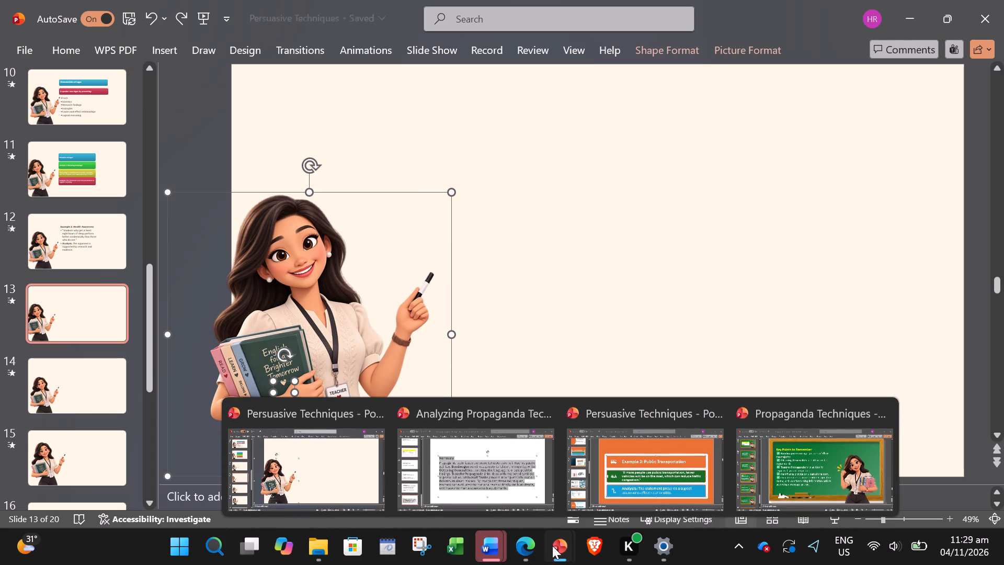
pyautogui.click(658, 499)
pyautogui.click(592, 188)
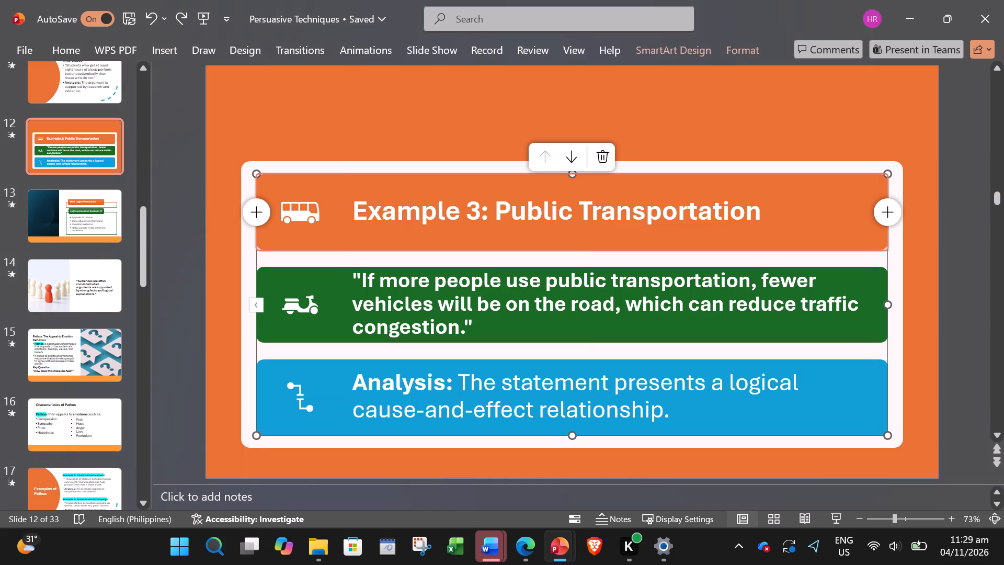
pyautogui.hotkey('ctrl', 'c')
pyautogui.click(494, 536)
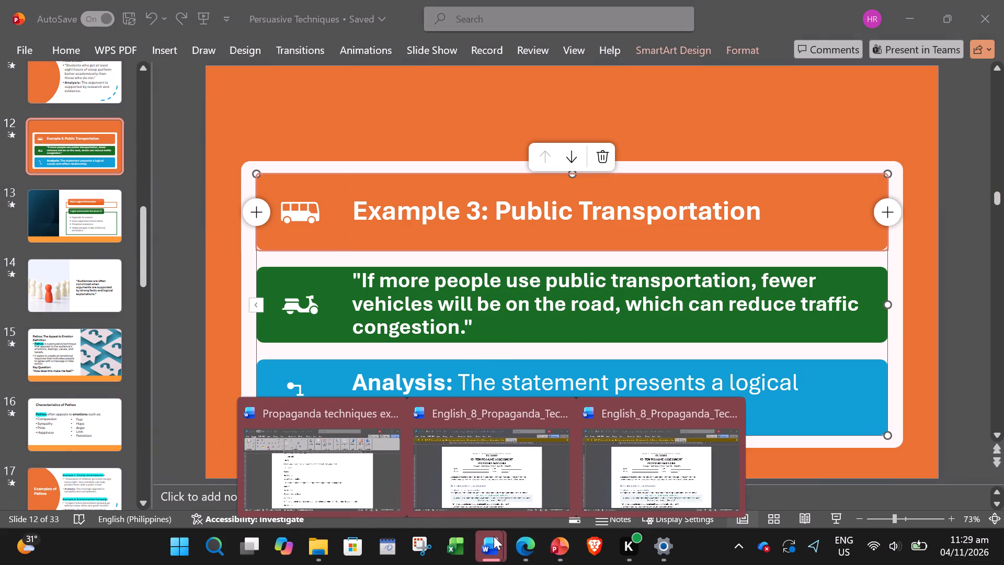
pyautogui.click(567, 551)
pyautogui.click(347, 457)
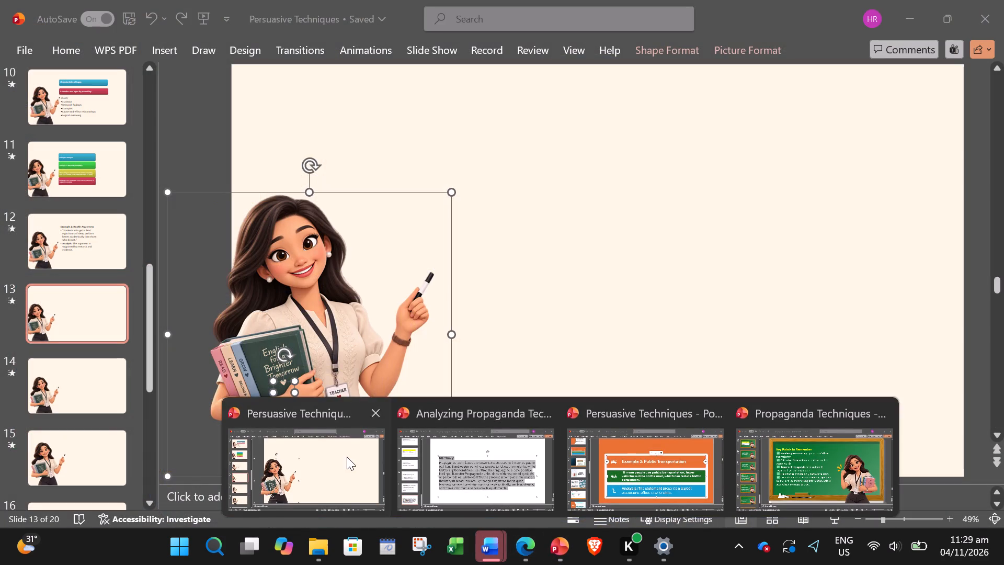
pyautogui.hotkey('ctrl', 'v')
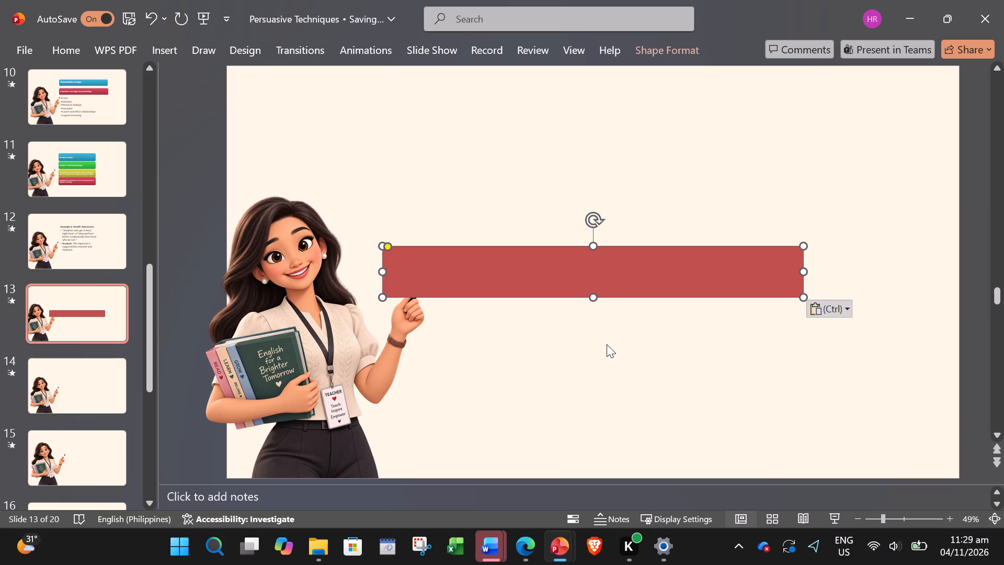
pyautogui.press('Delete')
# Switch to the original Persuasive Techniques deck, showing slide 12 with Example 3: Public Transportation.
pyautogui.click(549, 555)
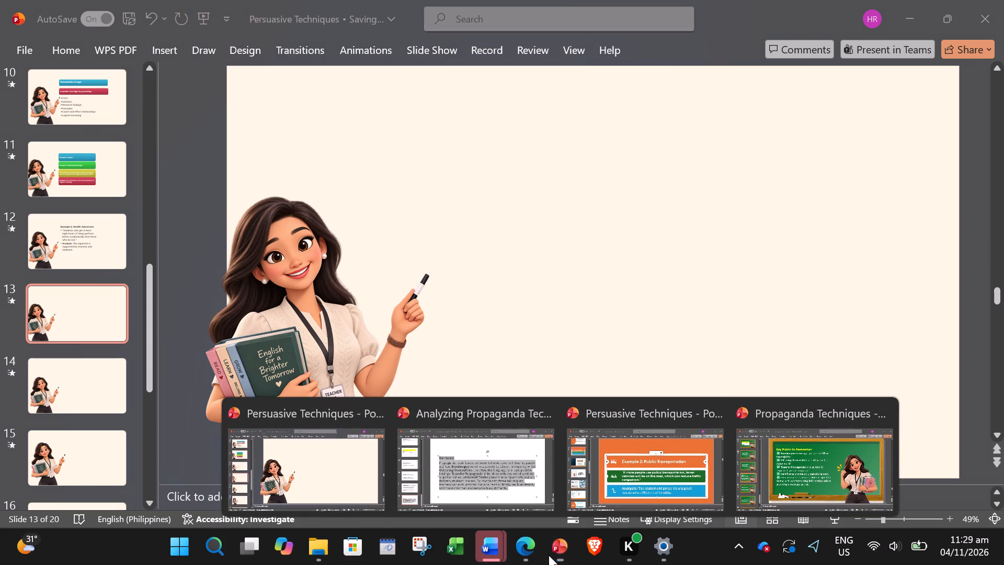
pyautogui.click(644, 482)
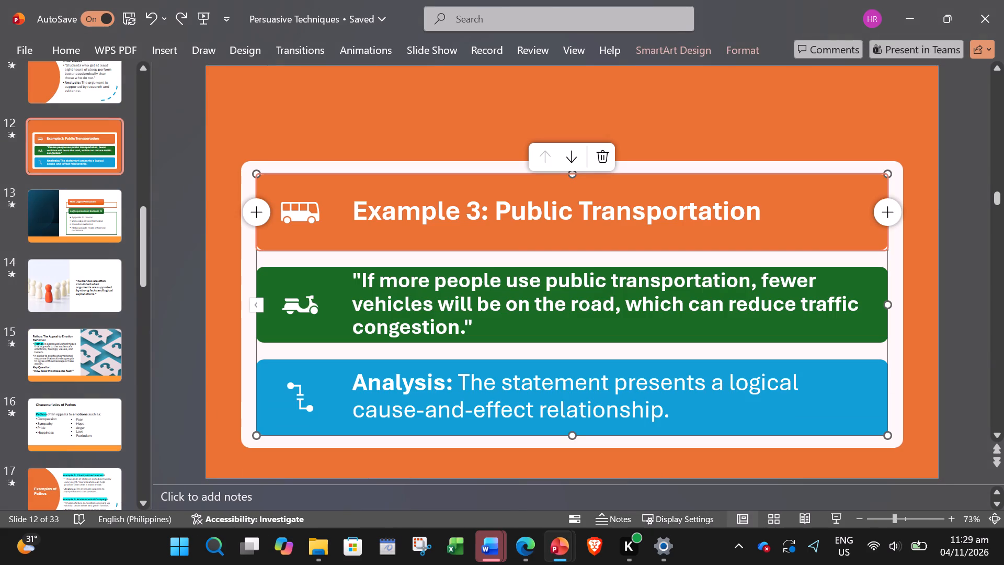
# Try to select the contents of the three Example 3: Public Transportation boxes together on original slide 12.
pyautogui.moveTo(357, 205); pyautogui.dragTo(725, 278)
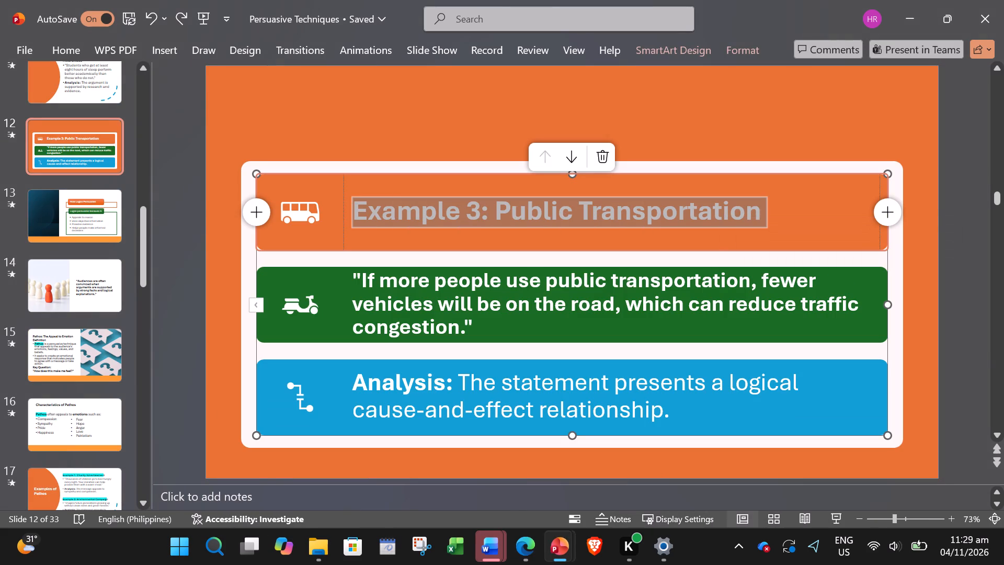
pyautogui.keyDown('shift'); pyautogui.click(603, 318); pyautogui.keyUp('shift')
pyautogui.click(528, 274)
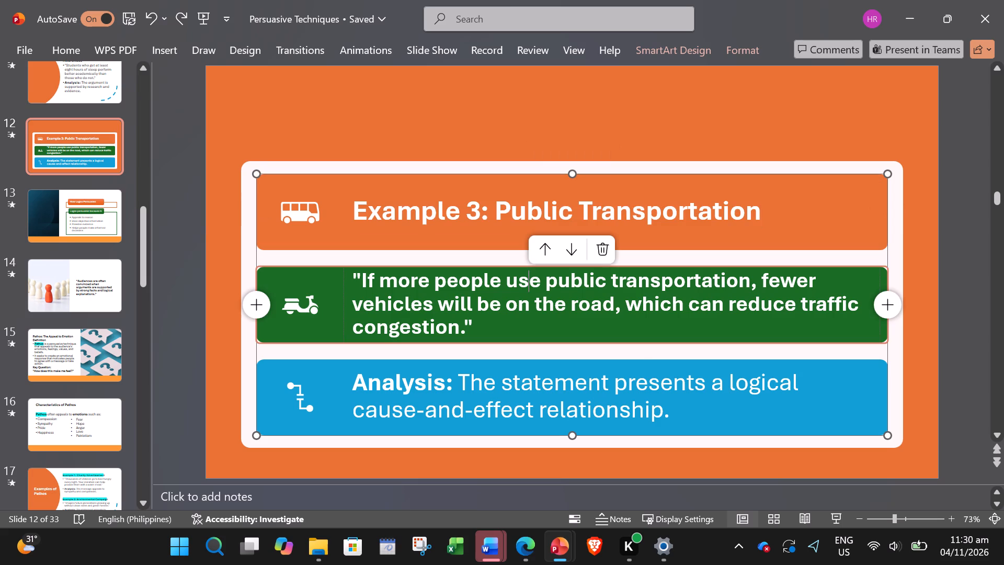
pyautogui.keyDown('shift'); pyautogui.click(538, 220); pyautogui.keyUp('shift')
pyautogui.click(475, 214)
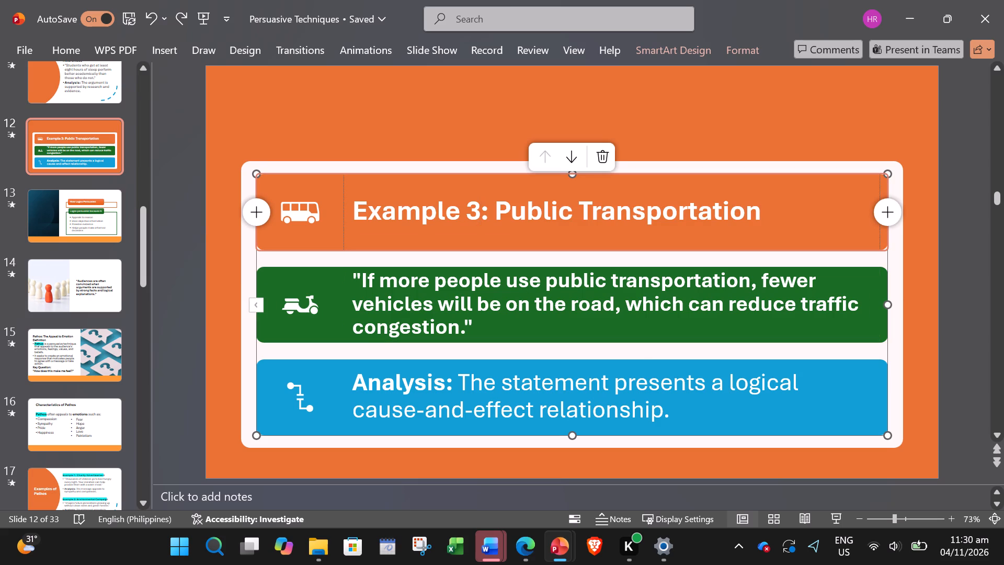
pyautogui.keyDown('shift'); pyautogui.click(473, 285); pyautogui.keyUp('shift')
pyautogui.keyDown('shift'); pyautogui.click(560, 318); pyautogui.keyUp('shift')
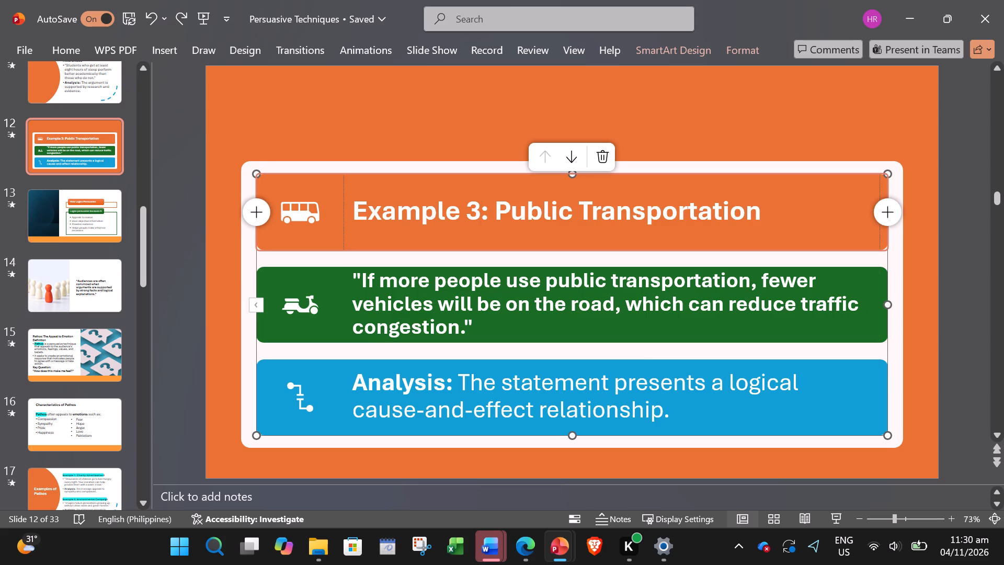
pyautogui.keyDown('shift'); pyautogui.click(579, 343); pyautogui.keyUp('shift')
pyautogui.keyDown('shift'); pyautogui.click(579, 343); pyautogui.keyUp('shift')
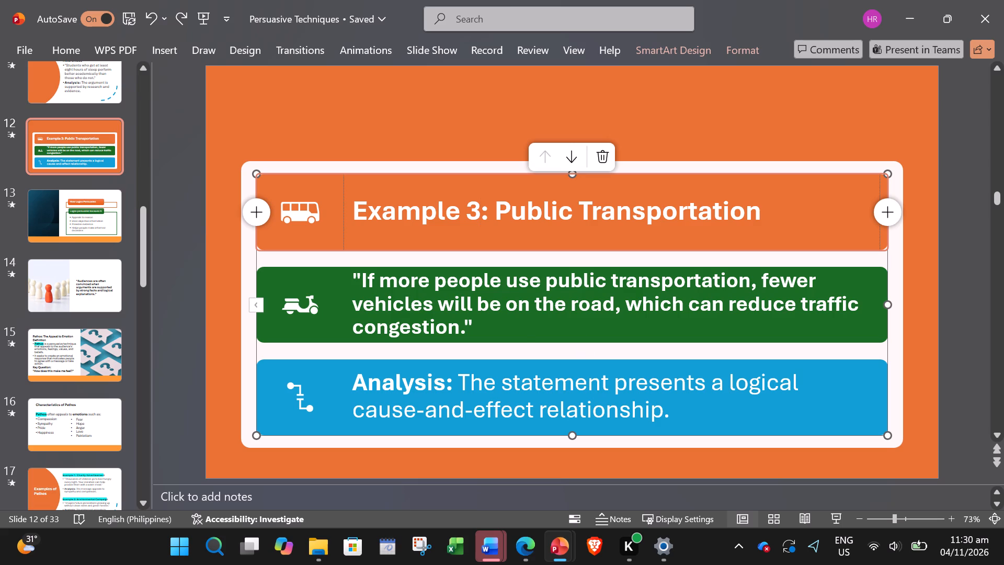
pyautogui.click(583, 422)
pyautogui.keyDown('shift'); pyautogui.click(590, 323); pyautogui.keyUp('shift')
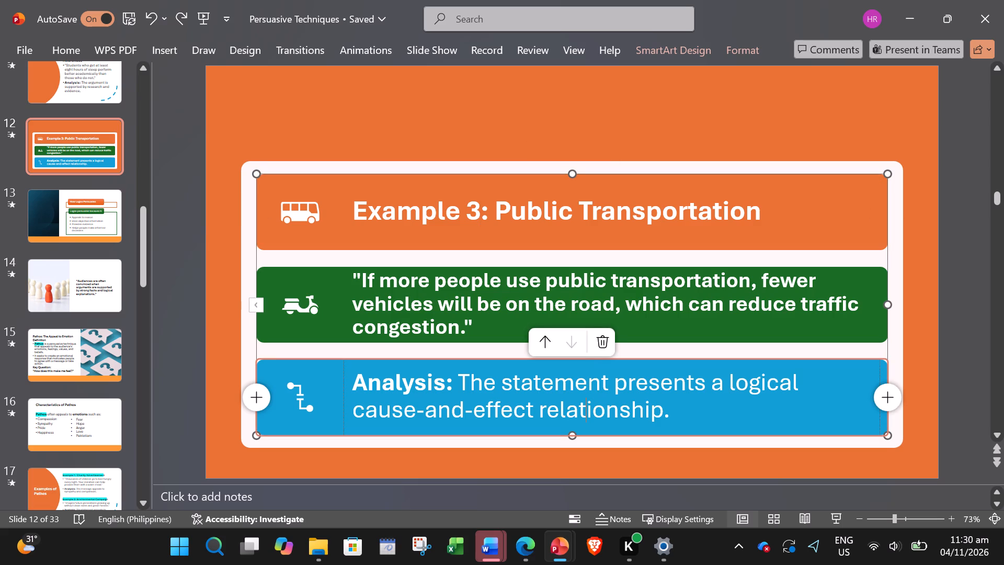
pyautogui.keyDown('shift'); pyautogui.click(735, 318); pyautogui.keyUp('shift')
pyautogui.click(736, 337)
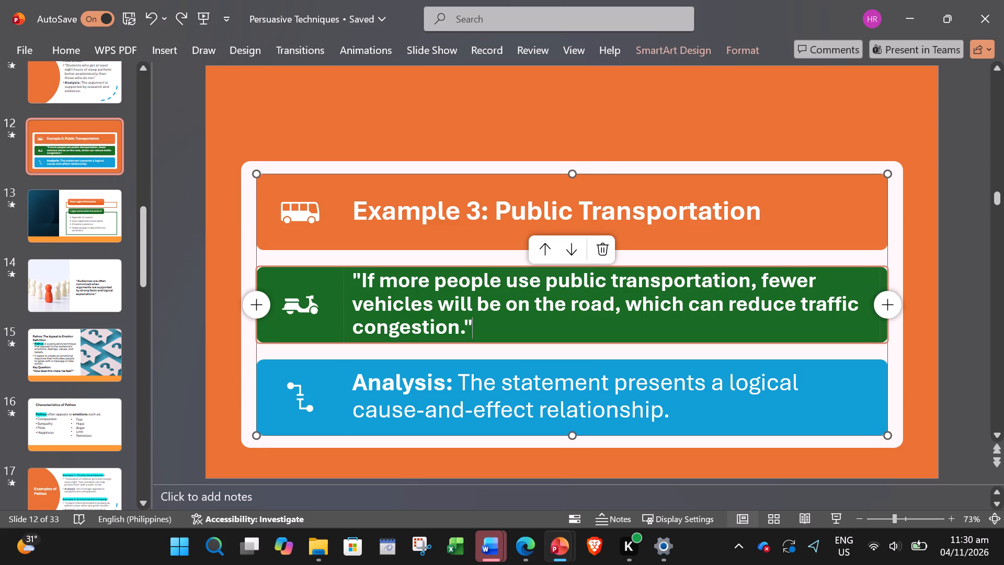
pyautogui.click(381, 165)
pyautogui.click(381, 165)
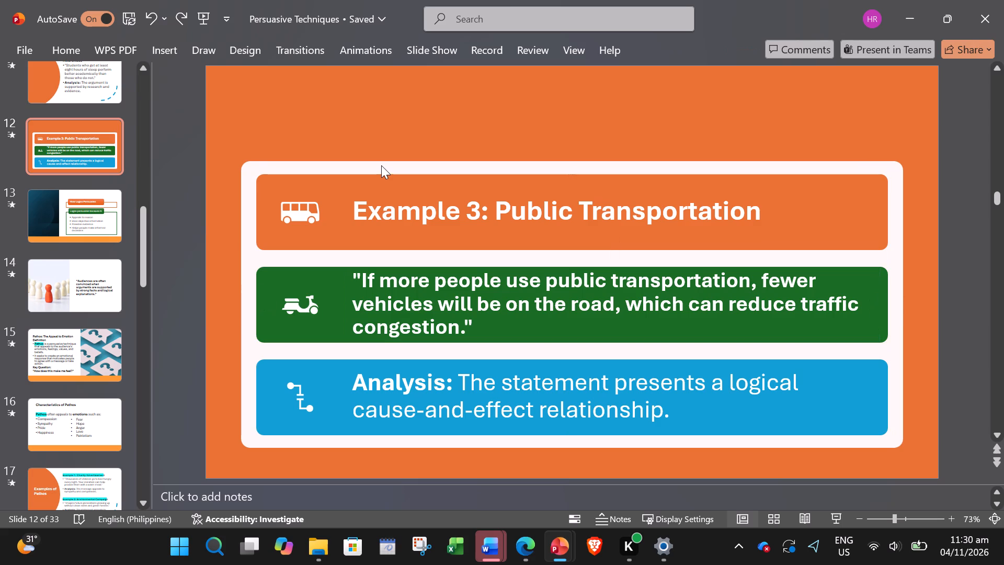
# Copy the whole Example 3: Public Transportation SmartArt from original slide 12 onto teacher-themed slide 13.
pyautogui.moveTo(258, 86); pyautogui.dragTo(921, 459)
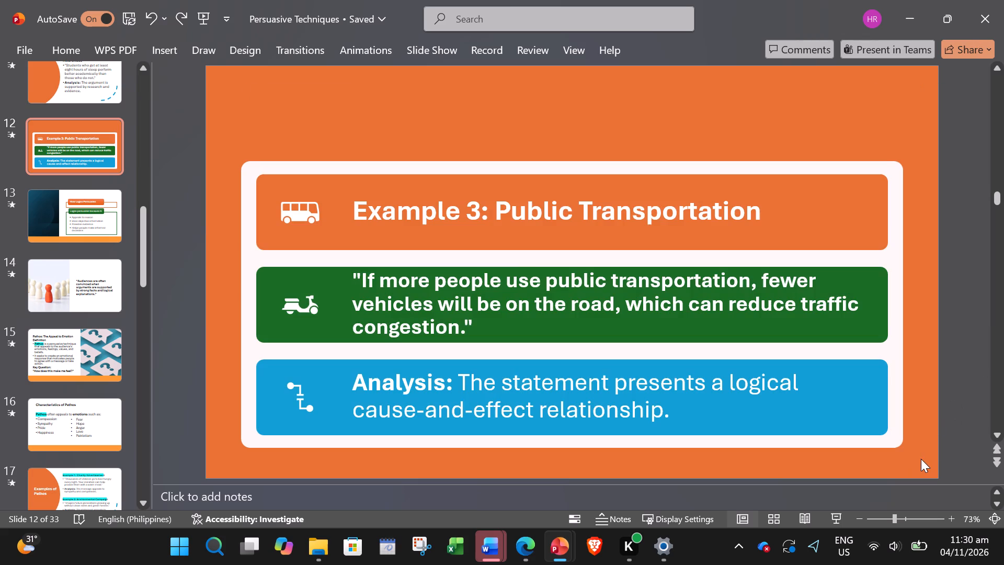
pyautogui.moveTo(222, 149); pyautogui.dragTo(857, 456)
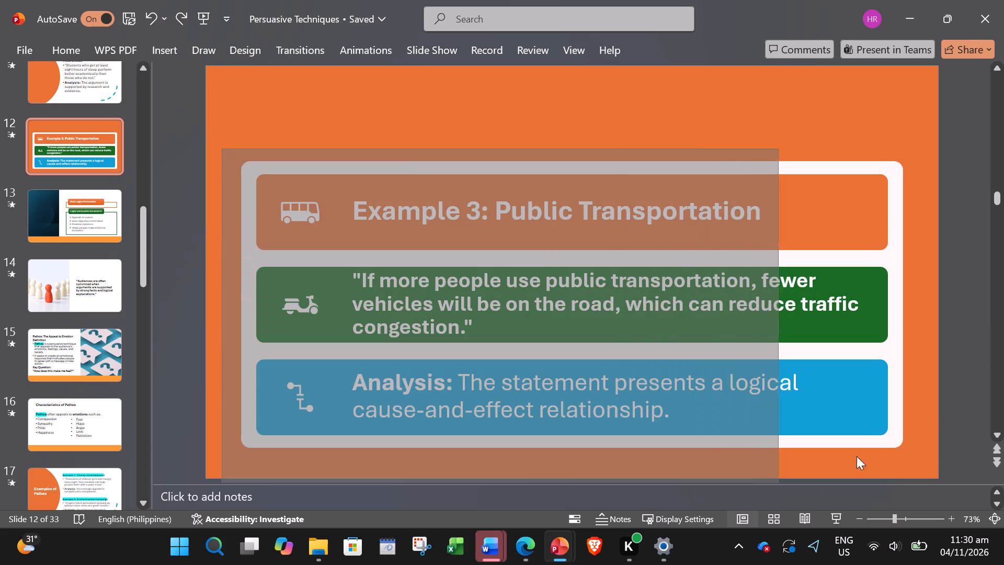
pyautogui.moveTo(857, 456); pyautogui.dragTo(902, 438)
pyautogui.hotkey('ctrl', 'c')
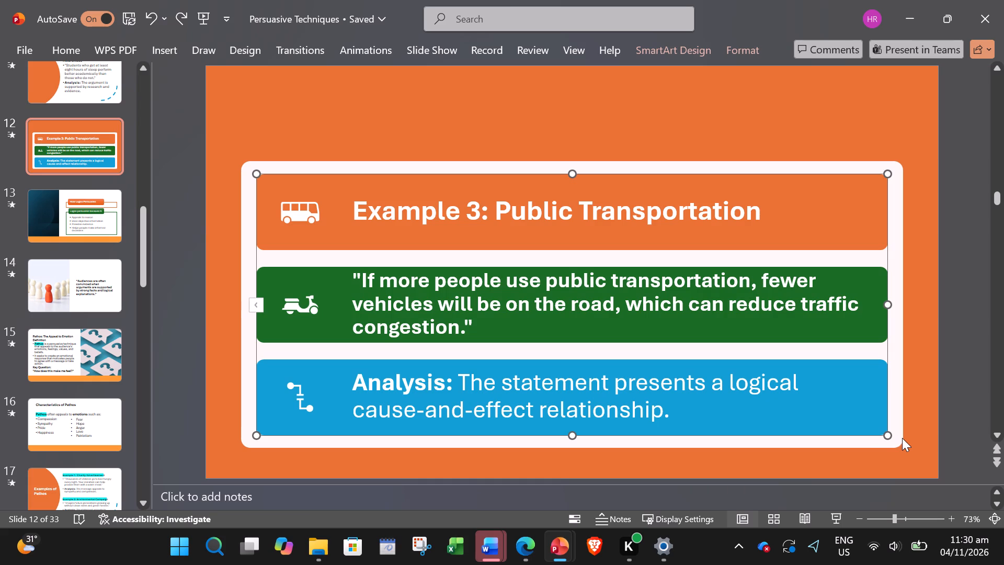
pyautogui.click(498, 545)
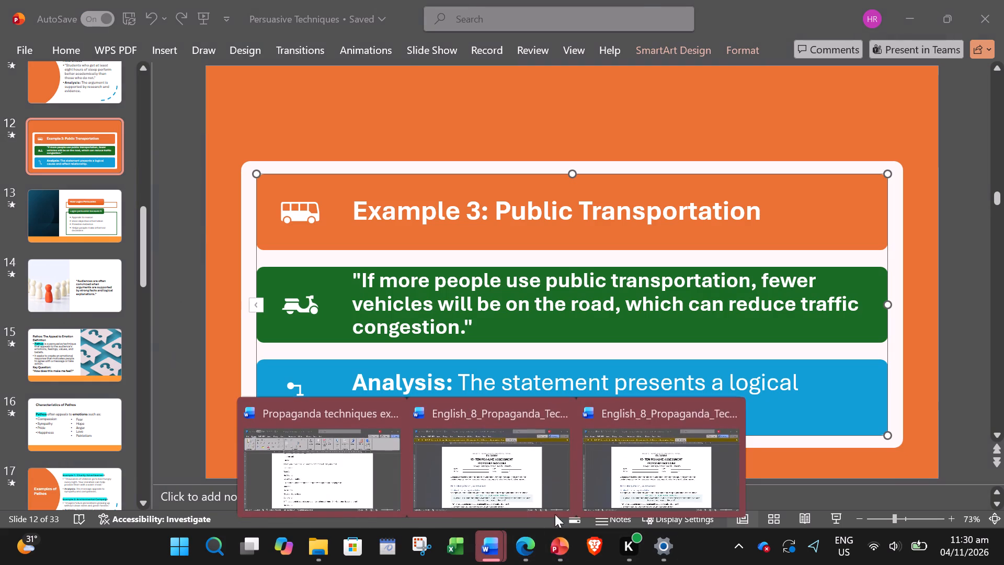
pyautogui.click(568, 536)
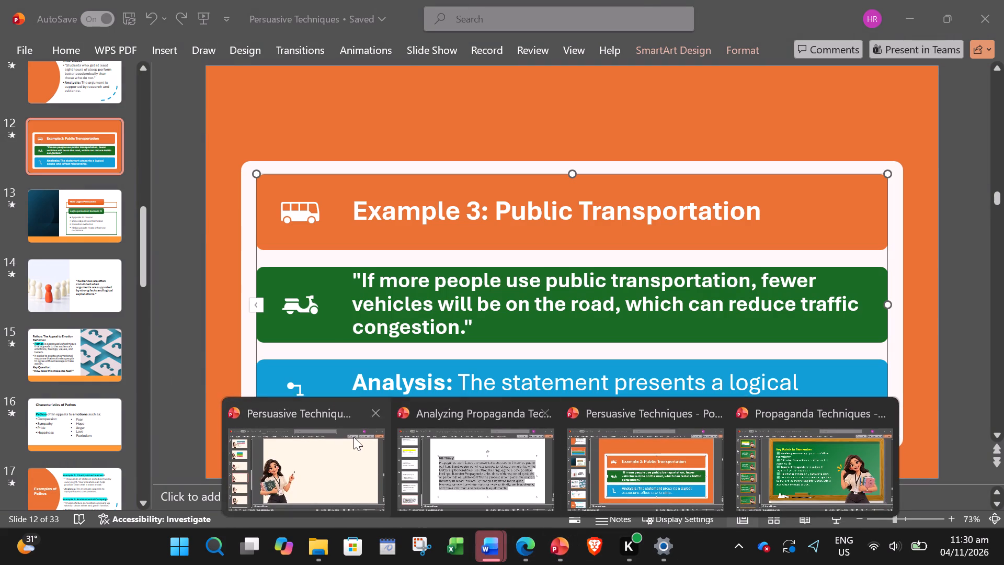
pyautogui.click(353, 437)
pyautogui.hotkey('ctrl', 'v')
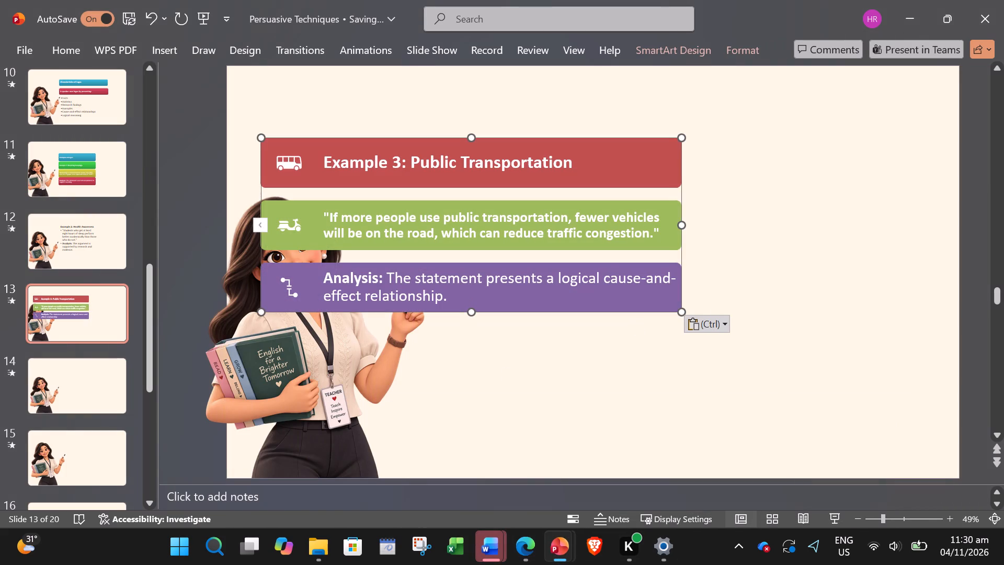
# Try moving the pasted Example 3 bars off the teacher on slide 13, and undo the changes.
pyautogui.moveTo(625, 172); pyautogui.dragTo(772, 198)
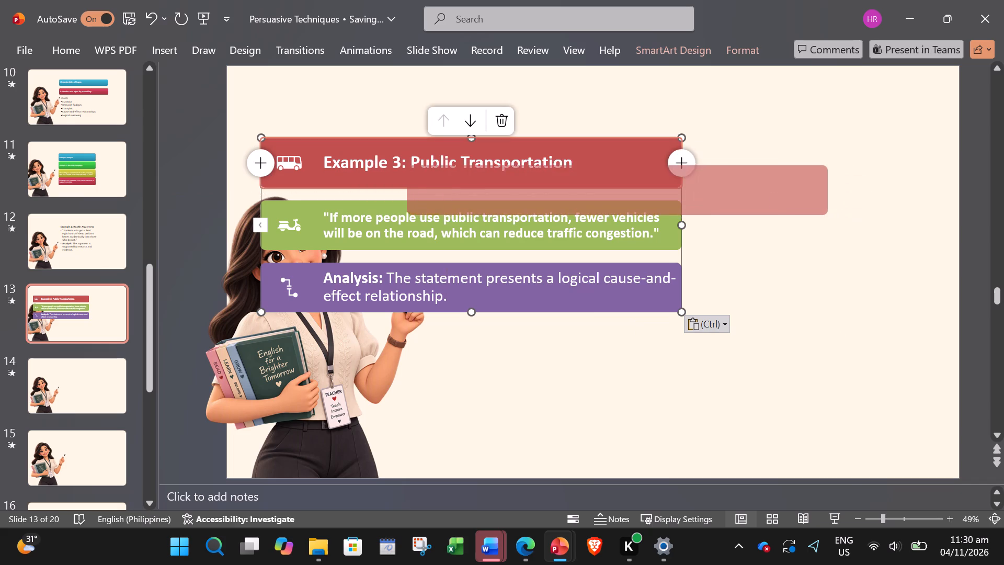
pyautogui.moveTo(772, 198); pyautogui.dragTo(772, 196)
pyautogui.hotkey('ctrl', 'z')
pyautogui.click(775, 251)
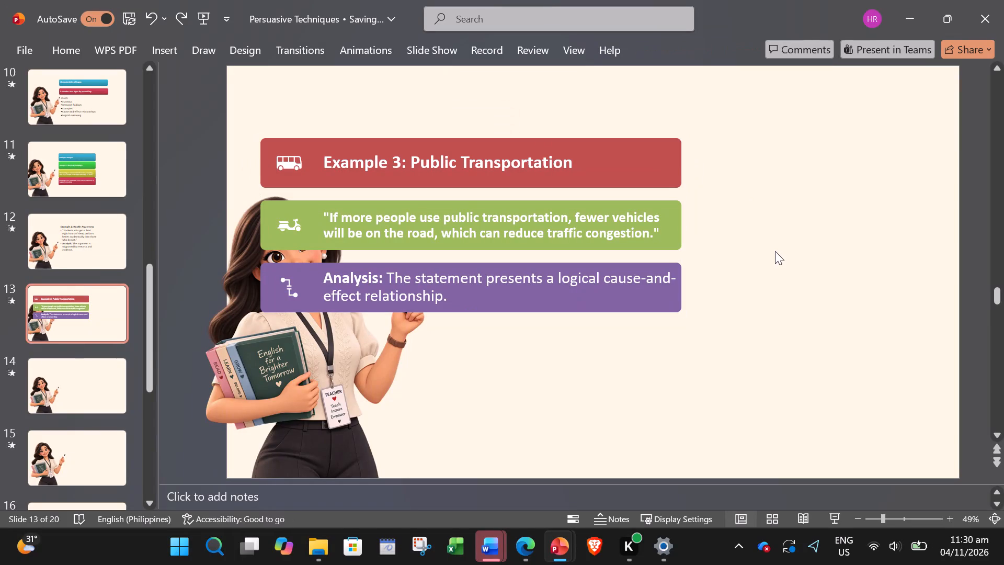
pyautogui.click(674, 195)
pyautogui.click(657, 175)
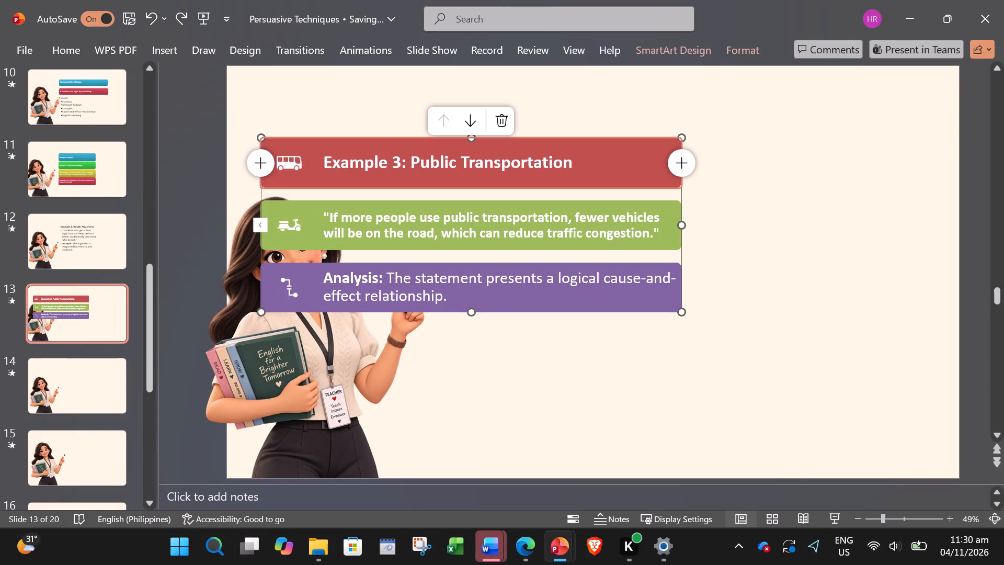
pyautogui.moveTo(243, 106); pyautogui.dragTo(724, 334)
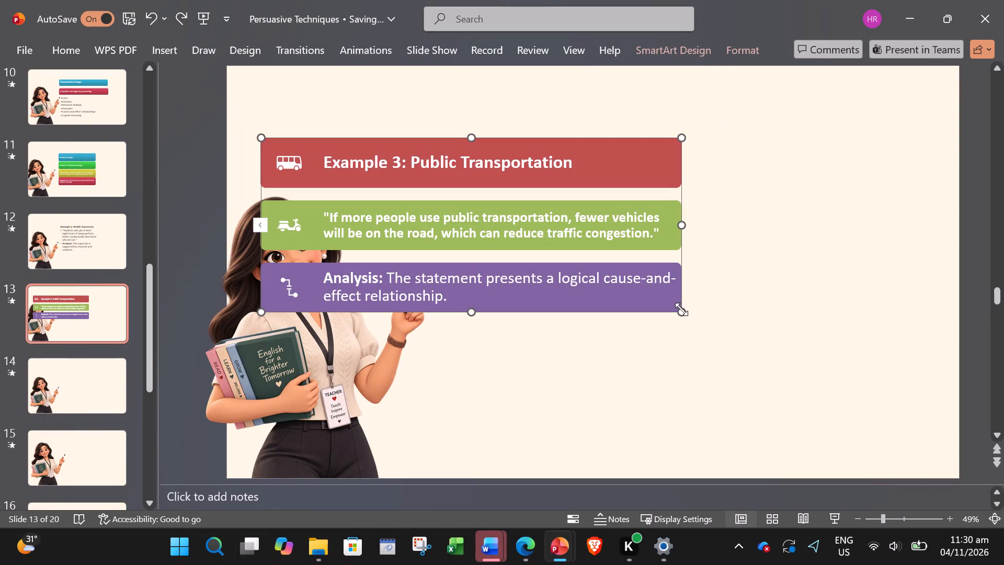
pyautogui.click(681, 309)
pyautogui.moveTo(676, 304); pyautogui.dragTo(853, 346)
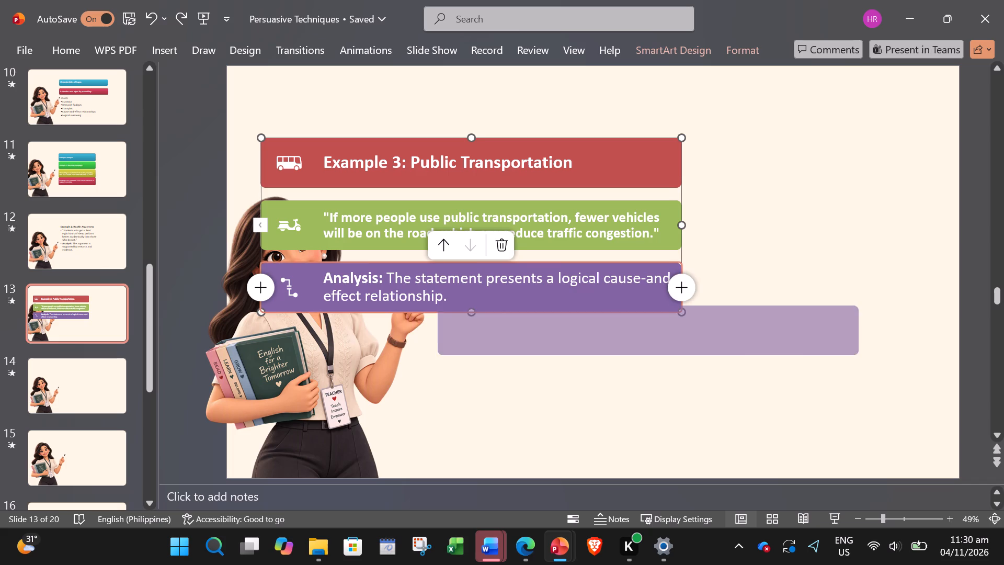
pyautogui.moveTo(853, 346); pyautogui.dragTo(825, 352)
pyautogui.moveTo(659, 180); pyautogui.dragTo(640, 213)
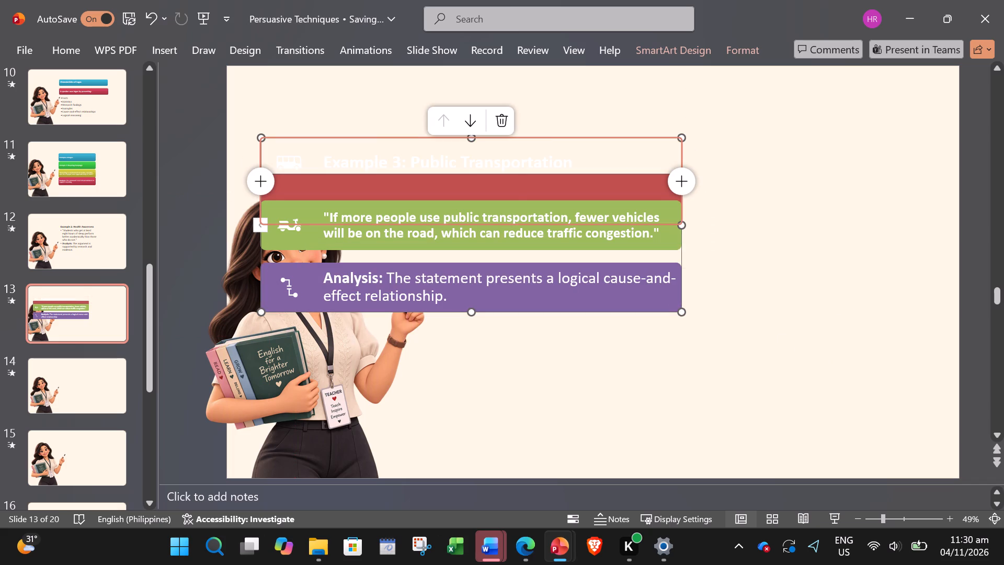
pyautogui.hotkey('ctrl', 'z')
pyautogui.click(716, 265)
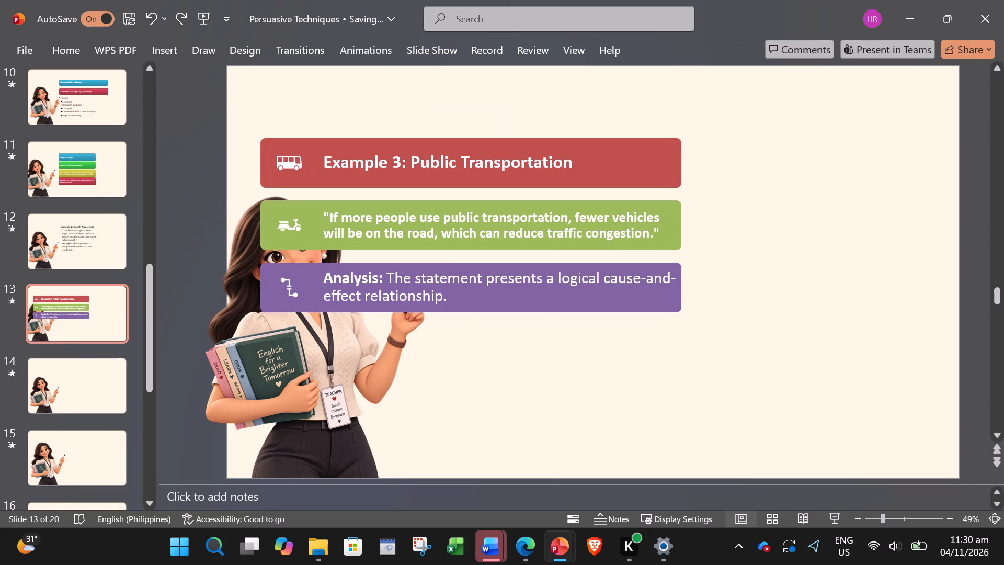
# Move the teacher picture to the right side of slide 13, clear of the Example 3 SmartArt.
pyautogui.moveTo(264, 416); pyautogui.dragTo(768, 406)
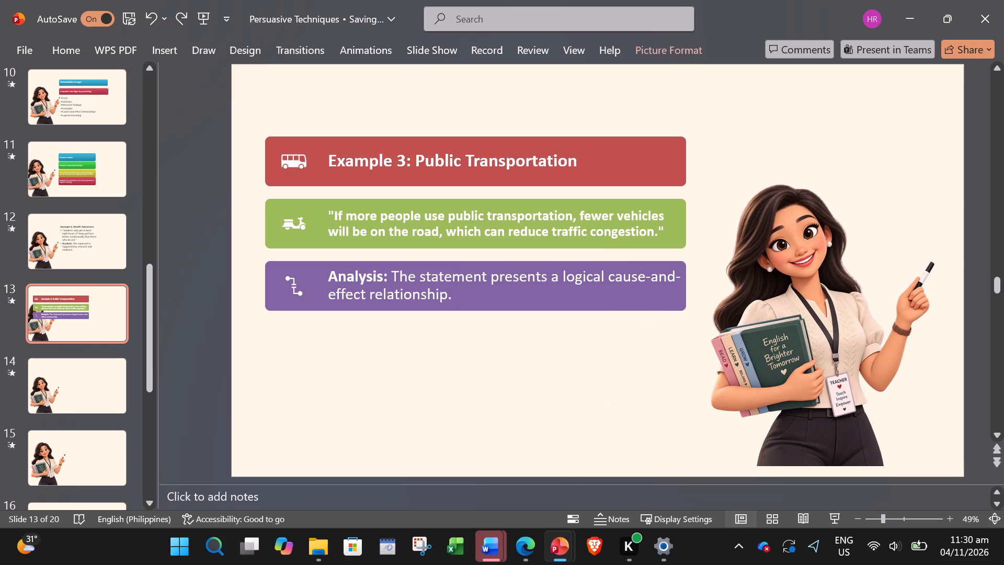
pyautogui.moveTo(768, 406); pyautogui.dragTo(766, 414)
pyautogui.click(345, 478)
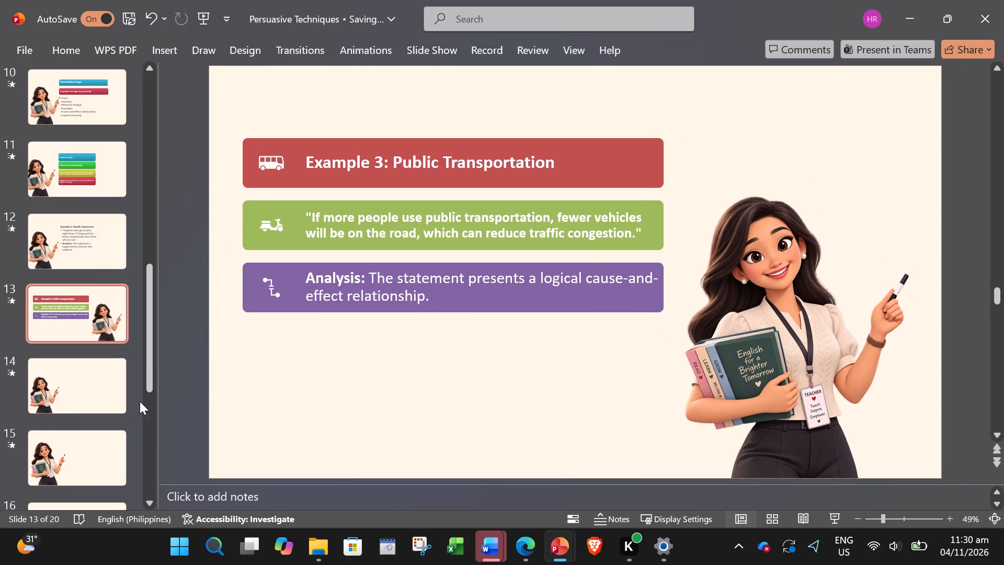
# Copy the How Logos Persuades SmartArt from slide 13 of the original deck onto teacher-themed slide 14.
pyautogui.click(105, 392)
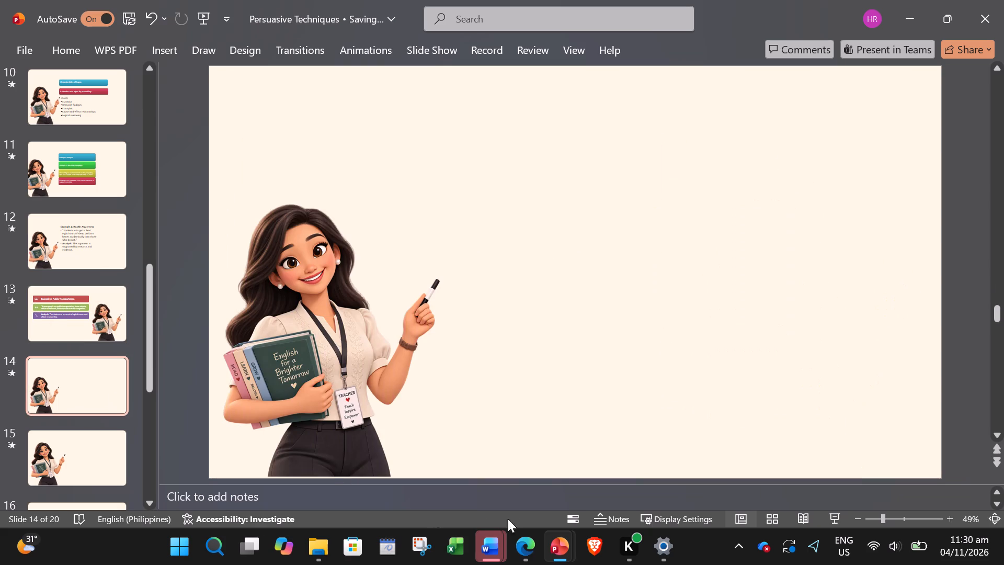
pyautogui.click(556, 537)
pyautogui.click(666, 469)
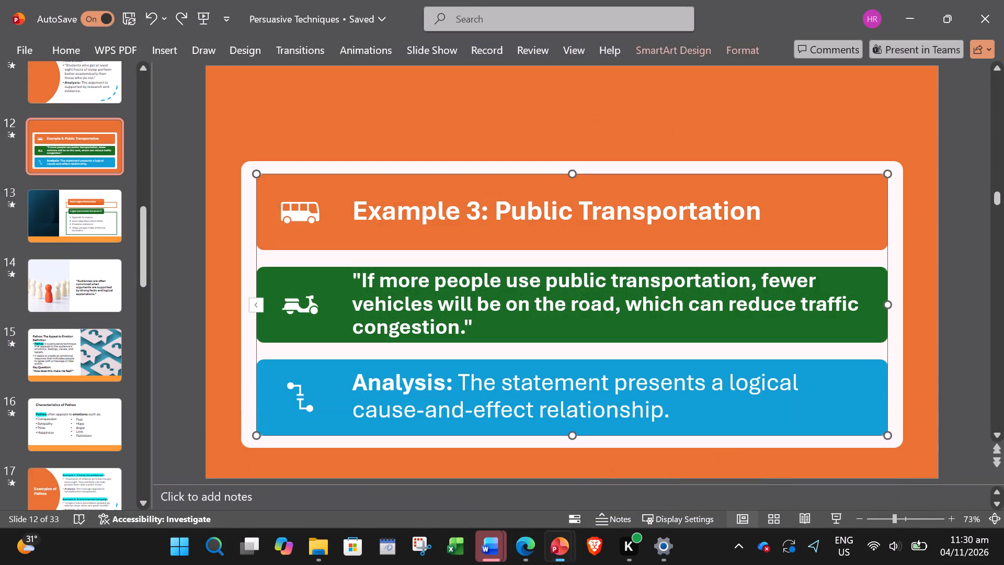
pyautogui.click(97, 228)
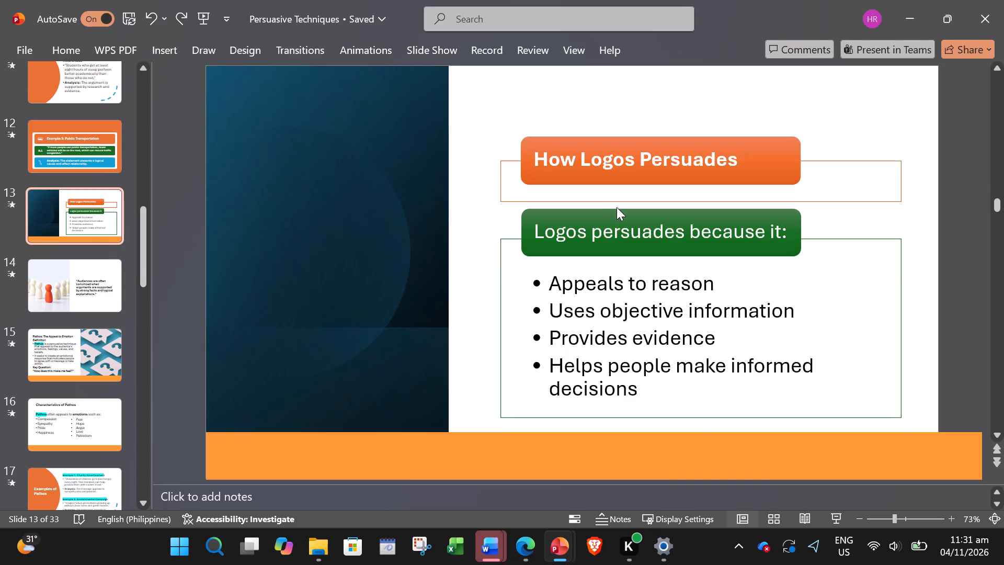
pyautogui.click(617, 207)
pyautogui.hotkey('ctrl', 'c')
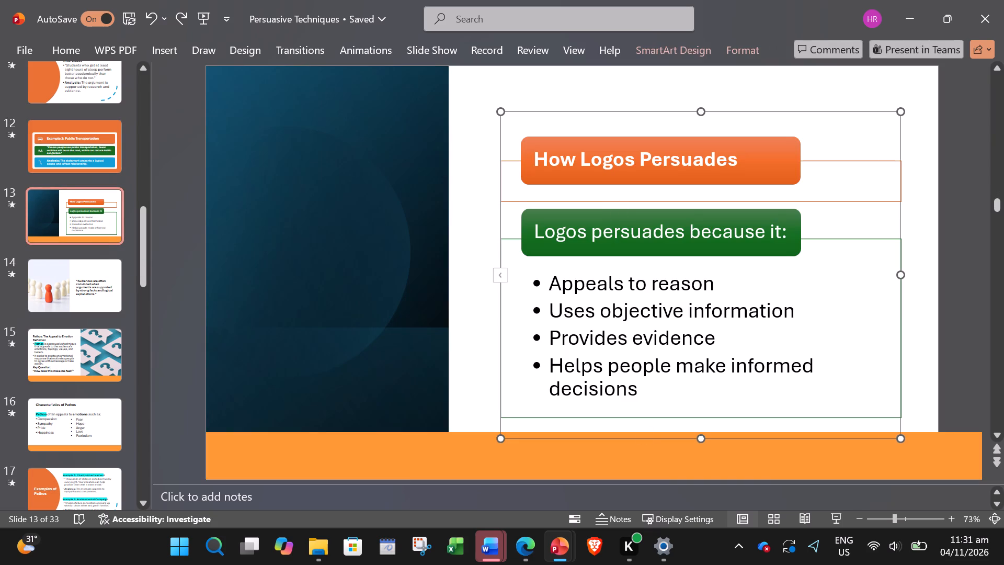
pyautogui.click(563, 558)
pyautogui.click(407, 498)
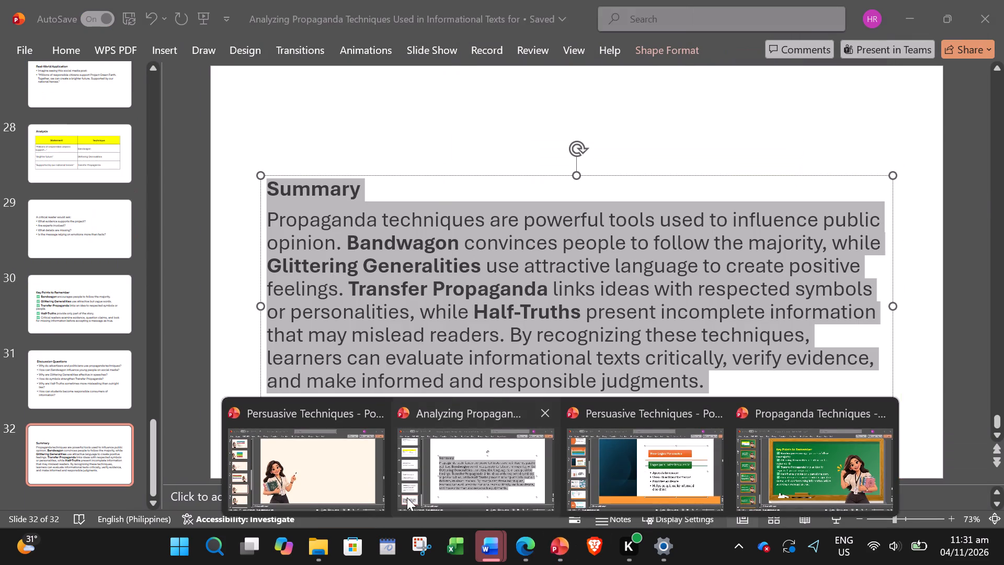
pyautogui.click(570, 562)
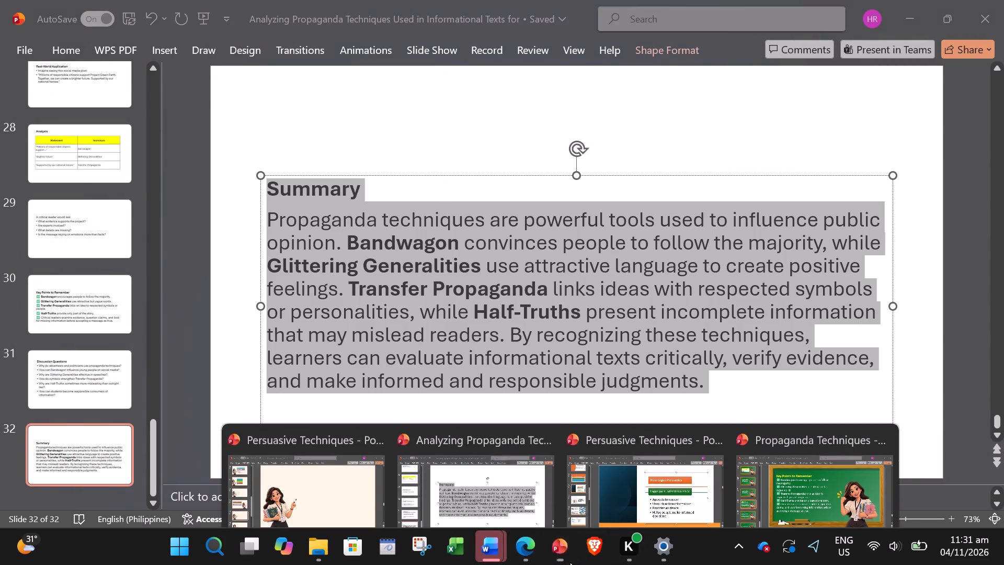
pyautogui.click(322, 470)
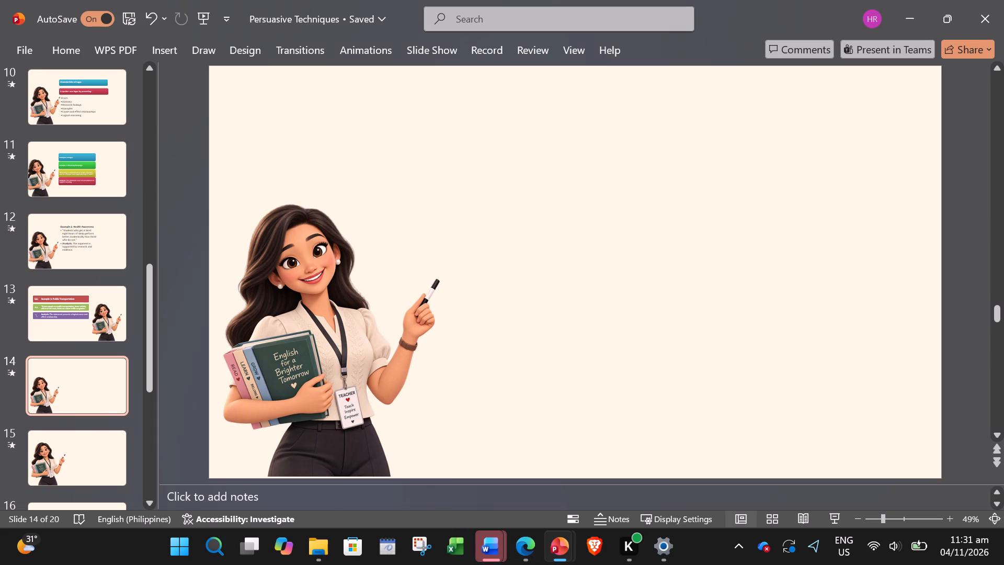
pyautogui.hotkey('ctrl', 'v')
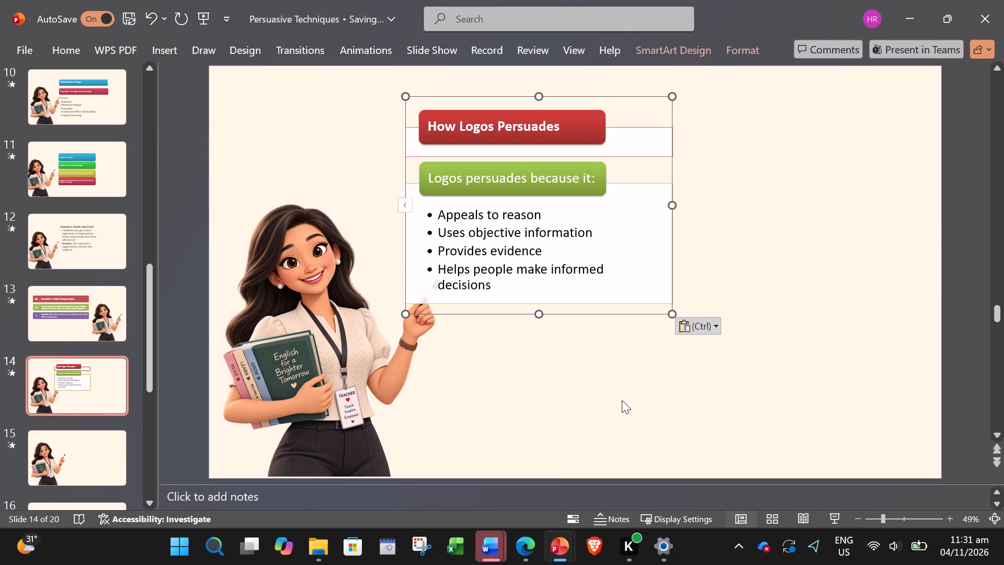
# Enlarge the How Logos Persuades SmartArt on slide 14 to fill most of the space beside the teacher.
pyautogui.moveTo(672, 312); pyautogui.dragTo(810, 450)
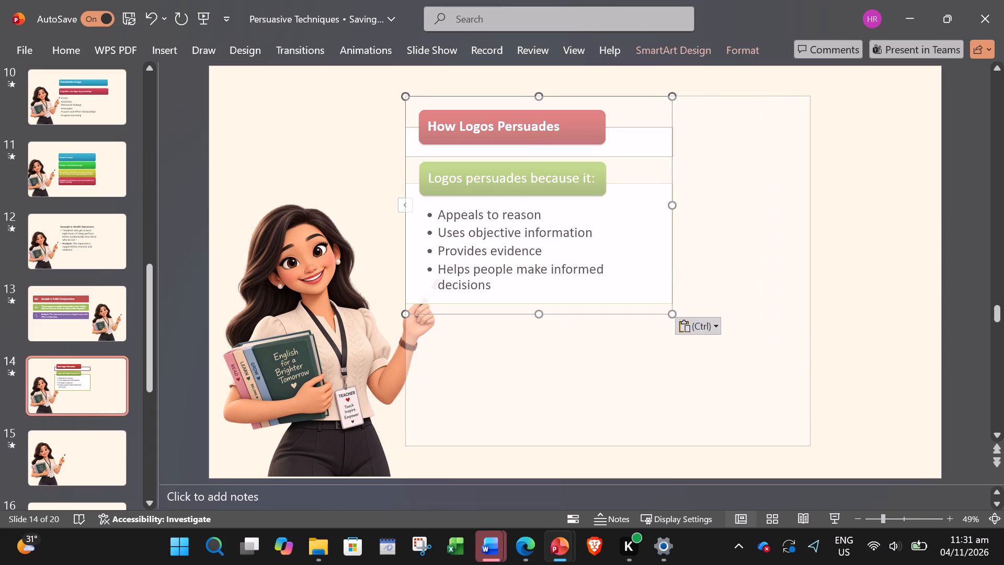
pyautogui.moveTo(810, 450); pyautogui.dragTo(804, 464)
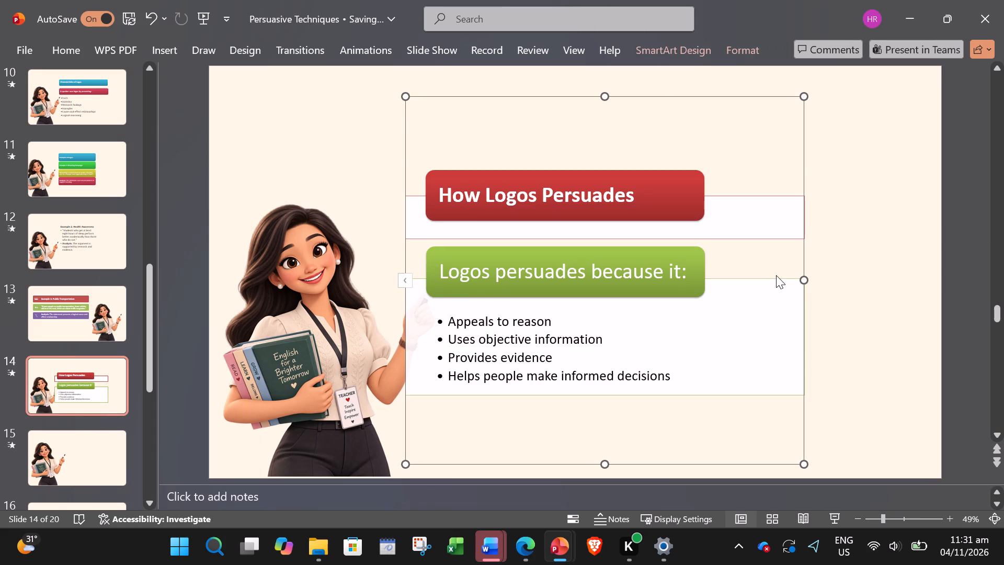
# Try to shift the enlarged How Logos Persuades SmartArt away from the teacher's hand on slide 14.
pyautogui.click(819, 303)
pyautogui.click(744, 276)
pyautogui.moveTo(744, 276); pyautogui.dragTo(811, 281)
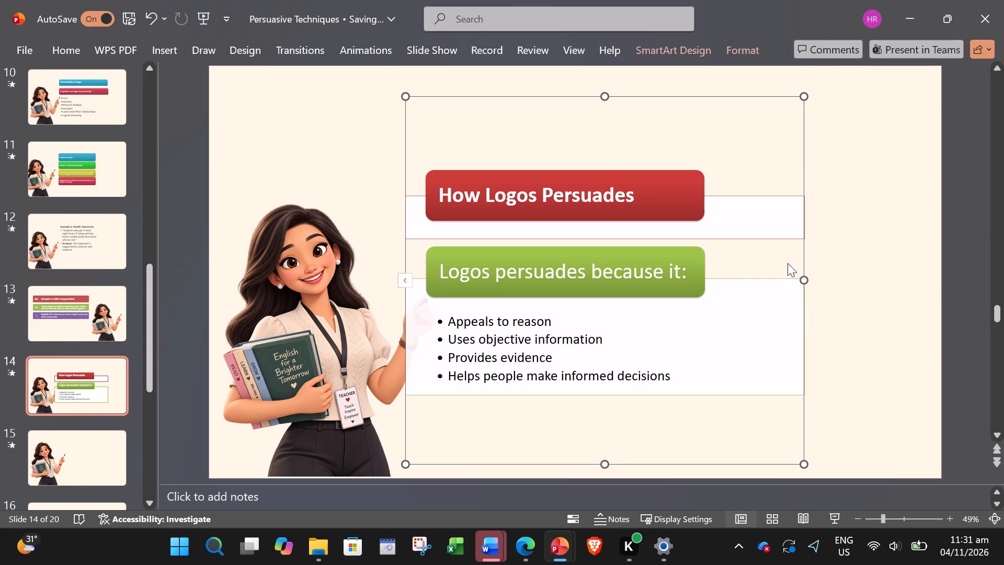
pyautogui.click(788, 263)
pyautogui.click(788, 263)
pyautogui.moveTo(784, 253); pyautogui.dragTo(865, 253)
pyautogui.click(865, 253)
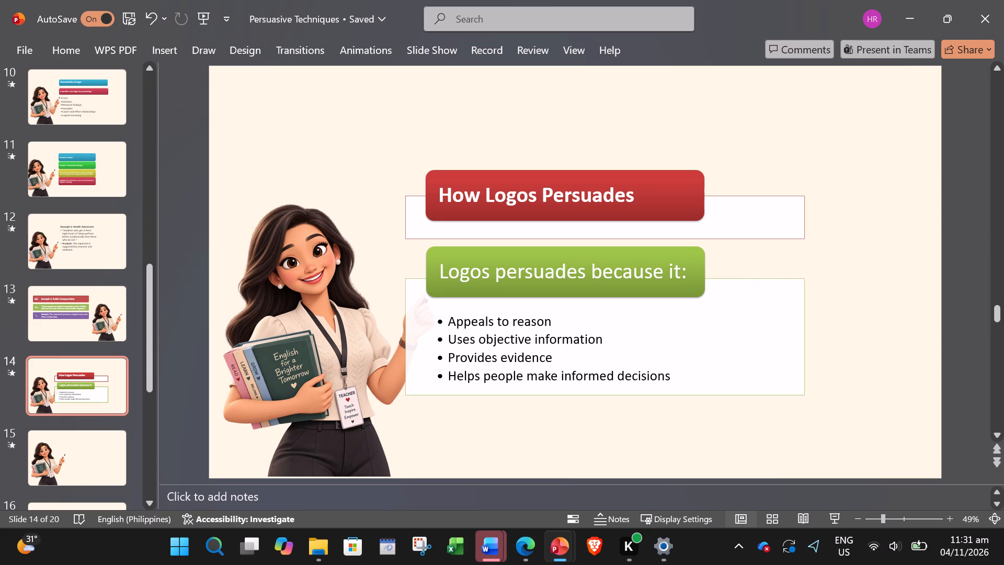
# Copy the "Audiences are often convinced" quote text box from original slide 14 onto teacher-themed slide 15.
pyautogui.click(81, 458)
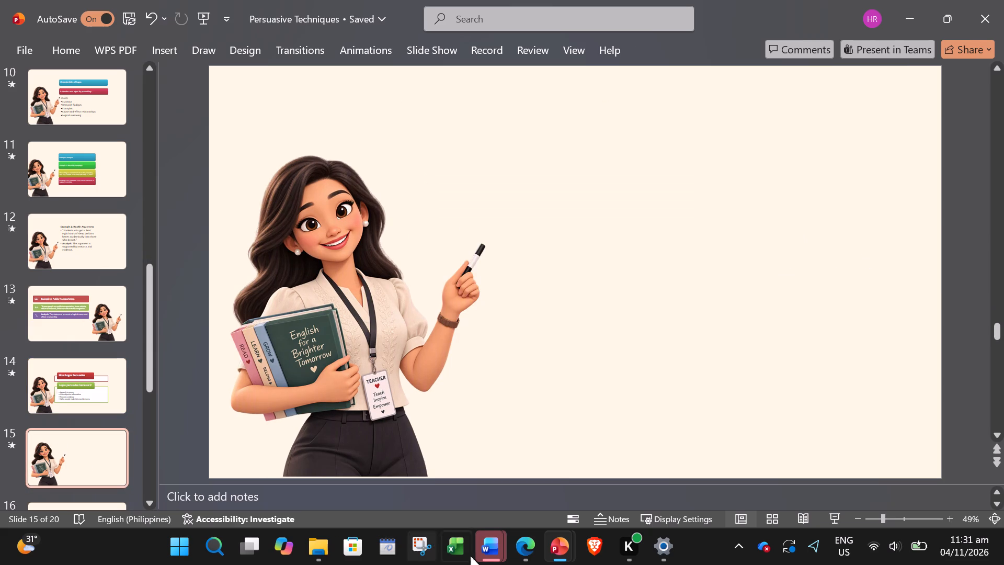
pyautogui.click(551, 554)
pyautogui.click(655, 476)
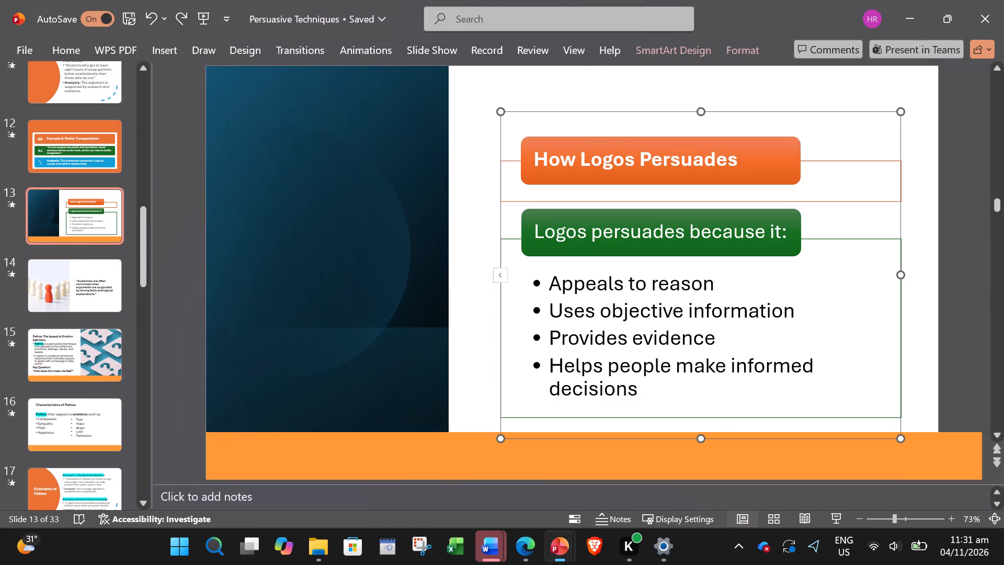
pyautogui.click(77, 297)
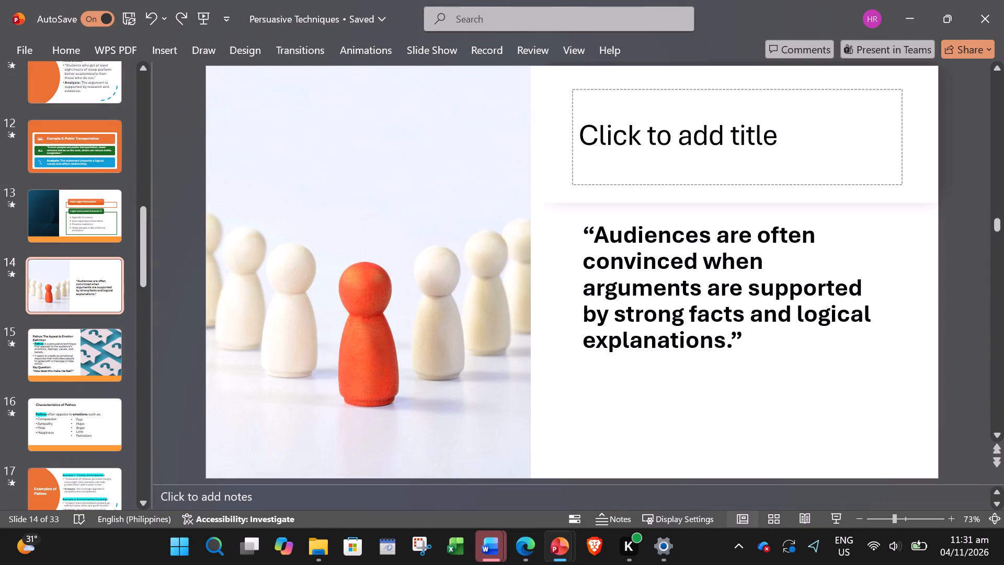
pyautogui.click(576, 246)
pyautogui.click(682, 196)
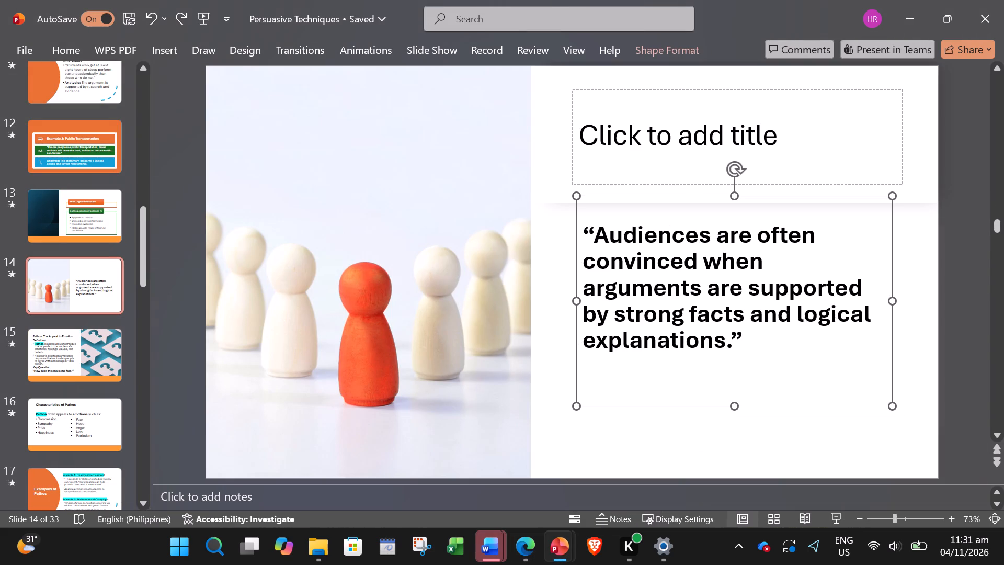
pyautogui.hotkey('ctrl', 'c')
pyautogui.click(569, 538)
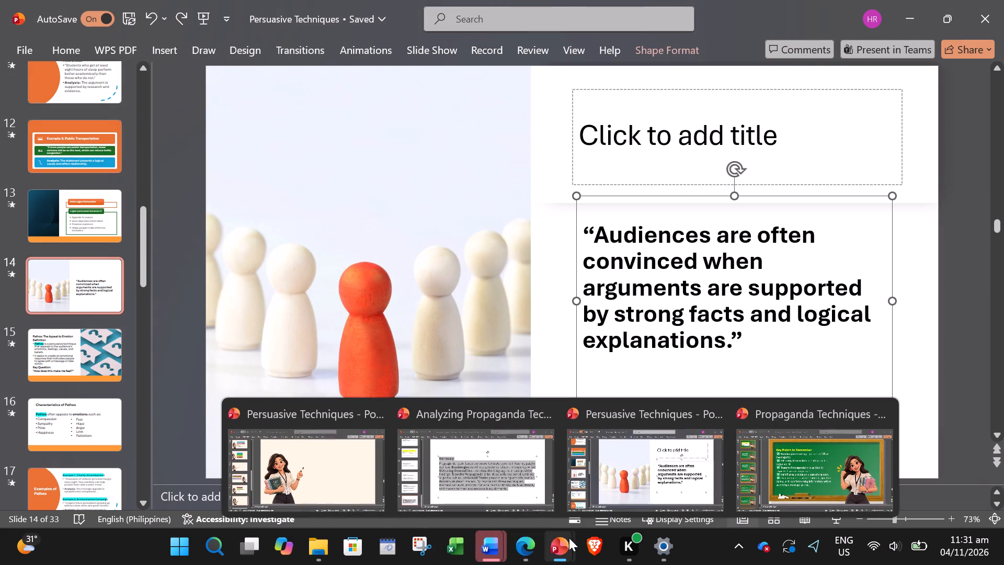
pyautogui.click(368, 454)
pyautogui.hotkey('ctrl', 'v')
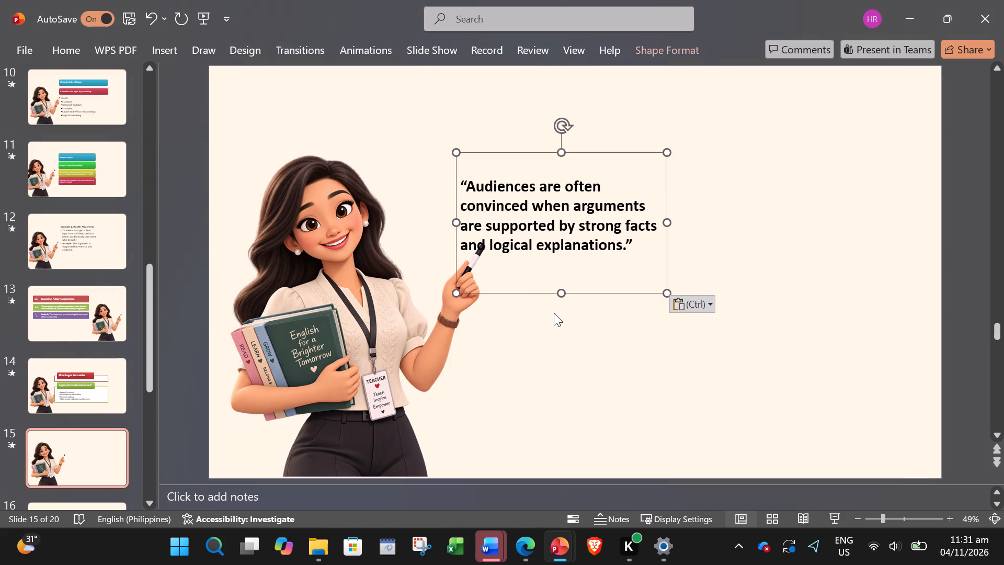
# Widen the quote text box on slide 15 and move it clear of the teacher's pen.
pyautogui.click(625, 238)
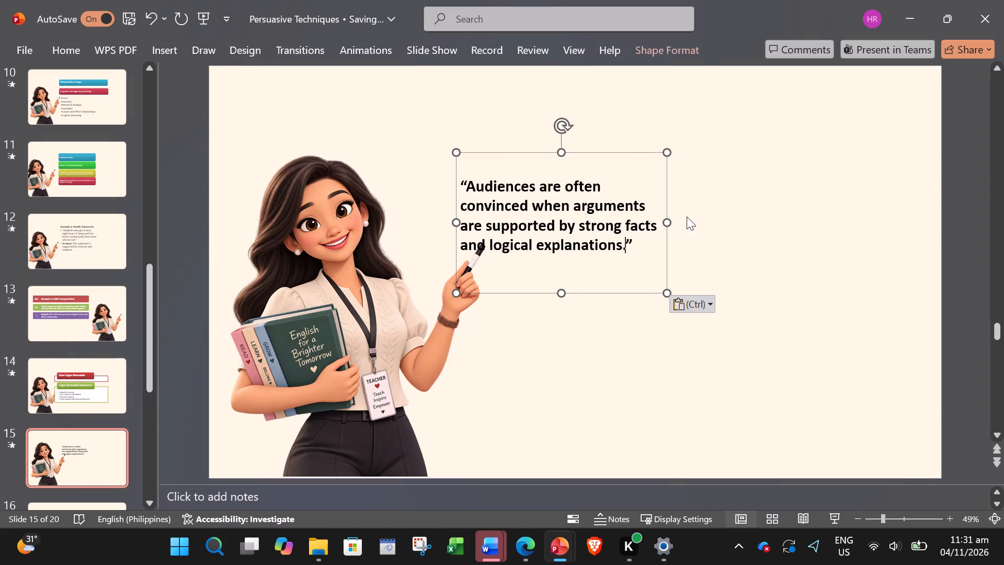
pyautogui.moveTo(670, 223); pyautogui.dragTo(762, 229)
pyautogui.moveTo(655, 151); pyautogui.dragTo(714, 152)
pyautogui.click(636, 384)
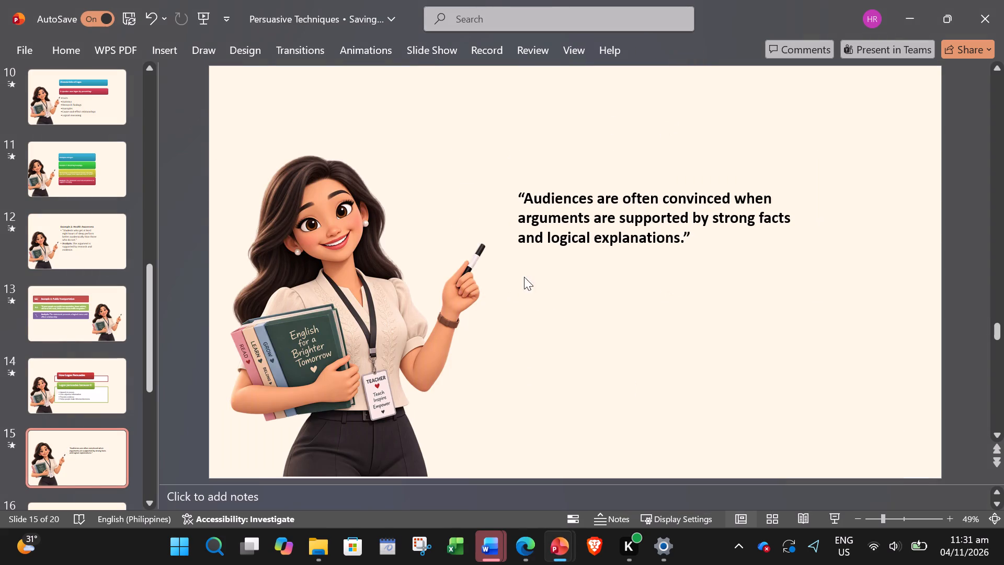
# Increase the slide 15 quote's font size to 40 and remove its bold formatting.
pyautogui.click(539, 258)
pyautogui.hotkey('ctrl', 'a')
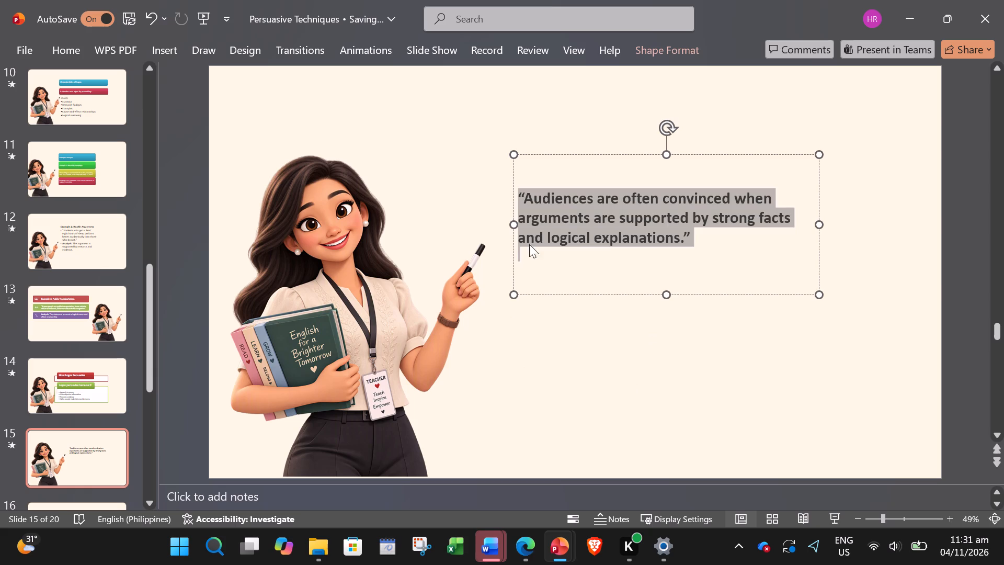
pyautogui.click(70, 43)
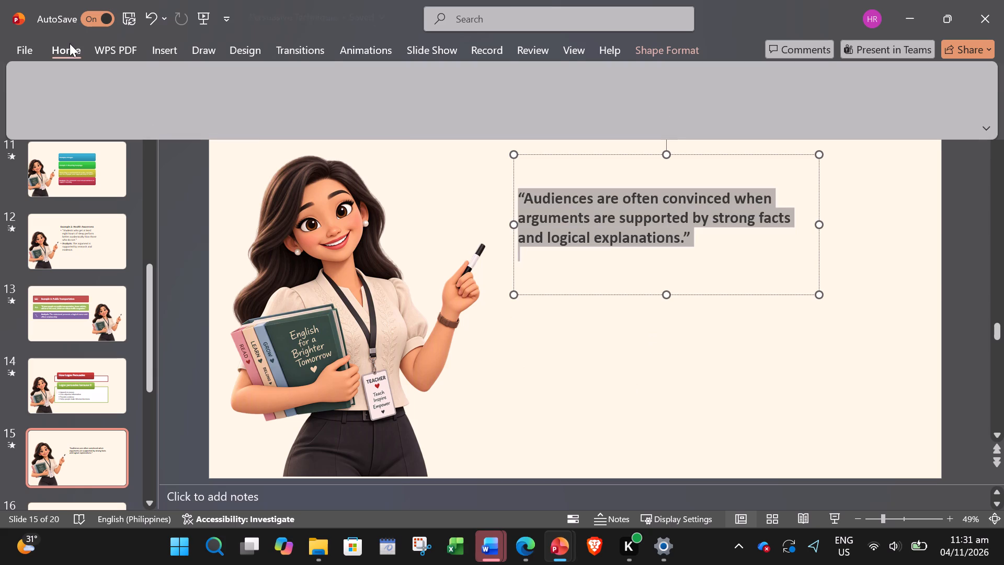
pyautogui.click(288, 108)
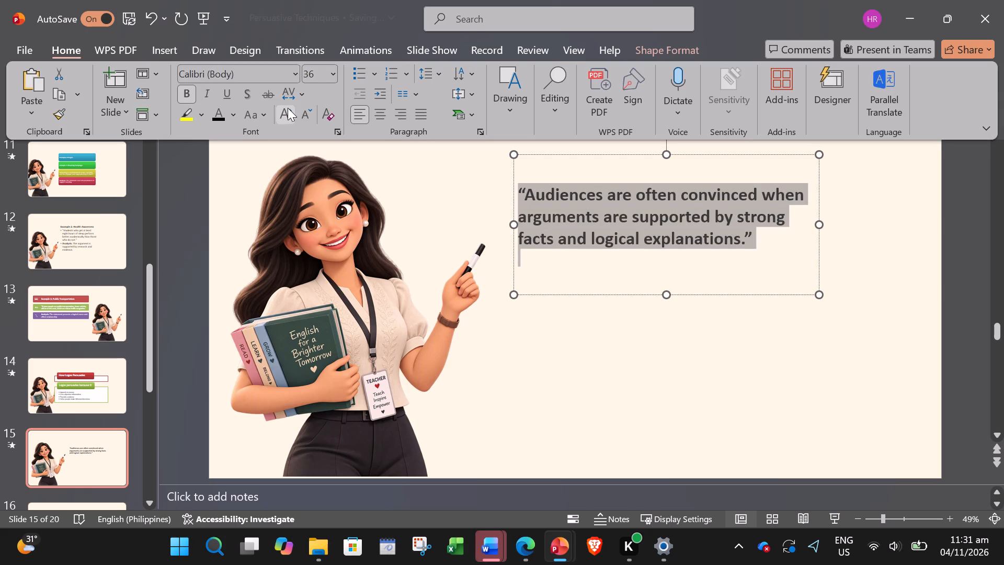
pyautogui.click(288, 108)
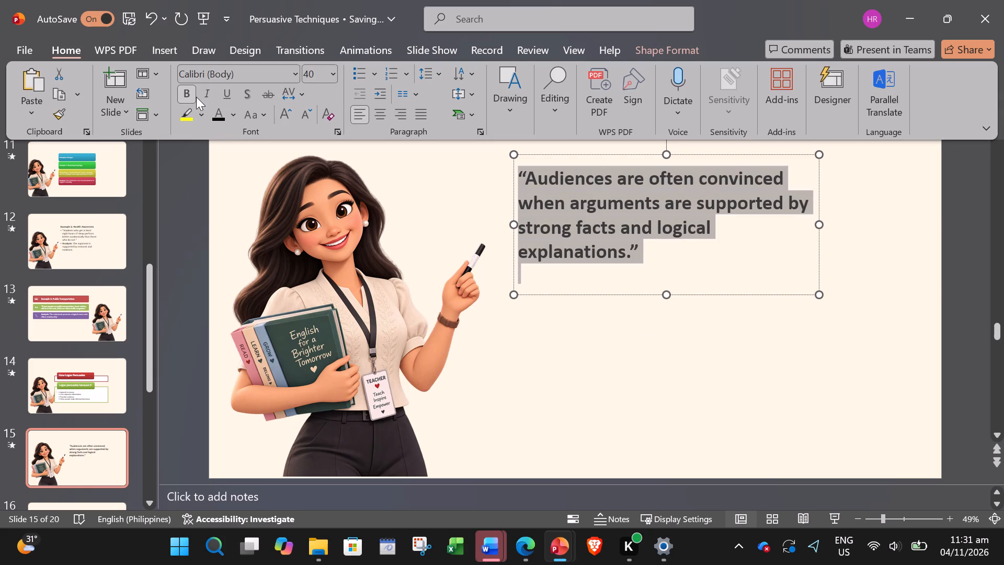
pyautogui.click(196, 96)
pyautogui.click(187, 97)
pyautogui.click(429, 369)
pyautogui.click(555, 393)
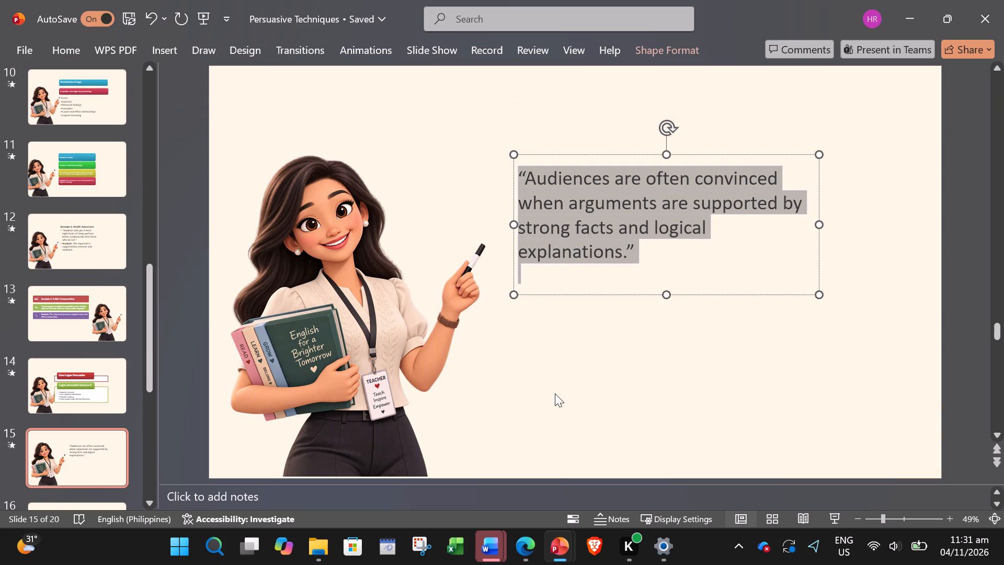
# Copy the "Pathos: The Appeal to Emotion" text box from original slide 15 onto teacher-themed slide 16.
pyautogui.scroll(-1, 138, 461)
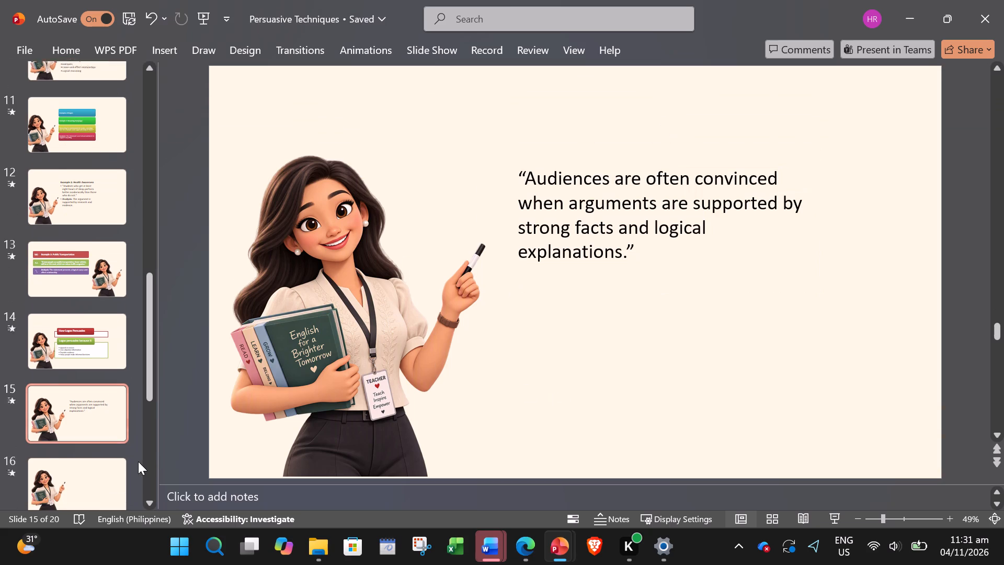
pyautogui.scroll(-1, 138, 461)
pyautogui.click(87, 461)
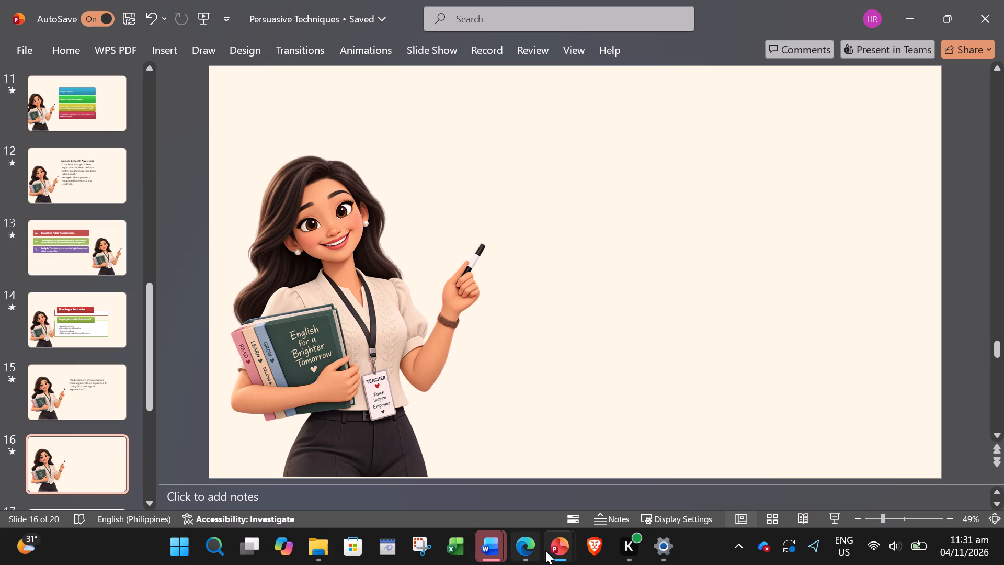
pyautogui.click(549, 551)
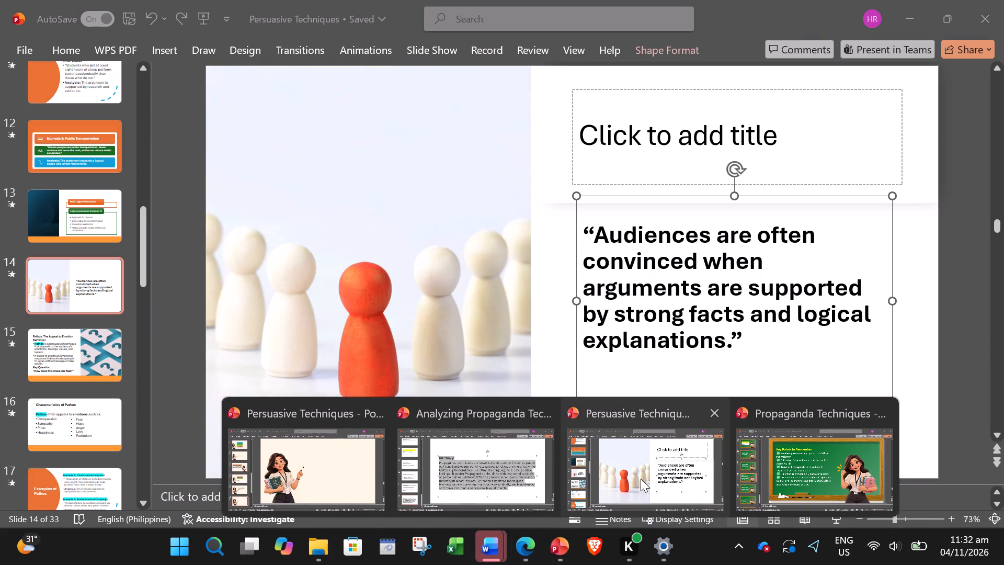
pyautogui.click(641, 479)
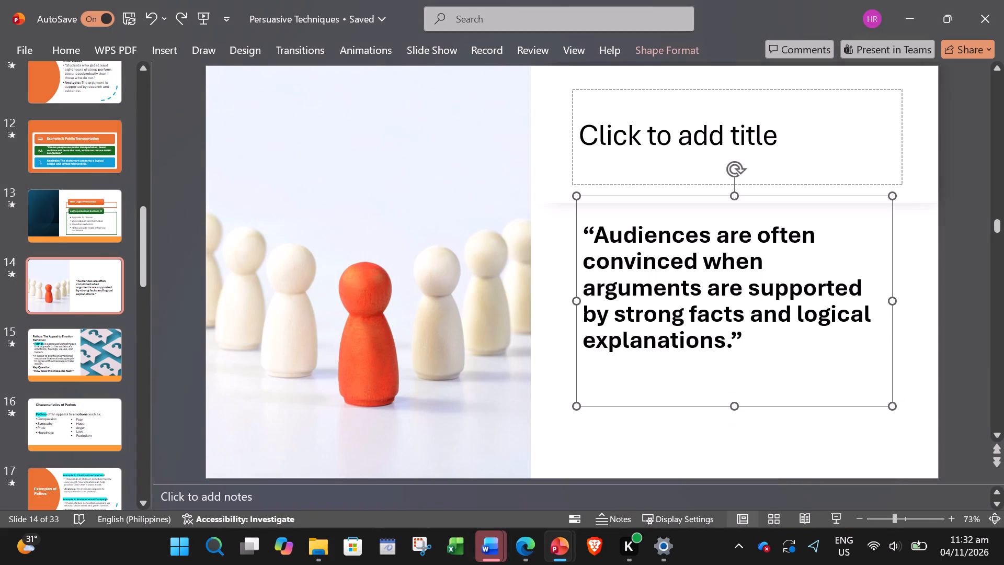
pyautogui.click(105, 351)
pyautogui.click(366, 260)
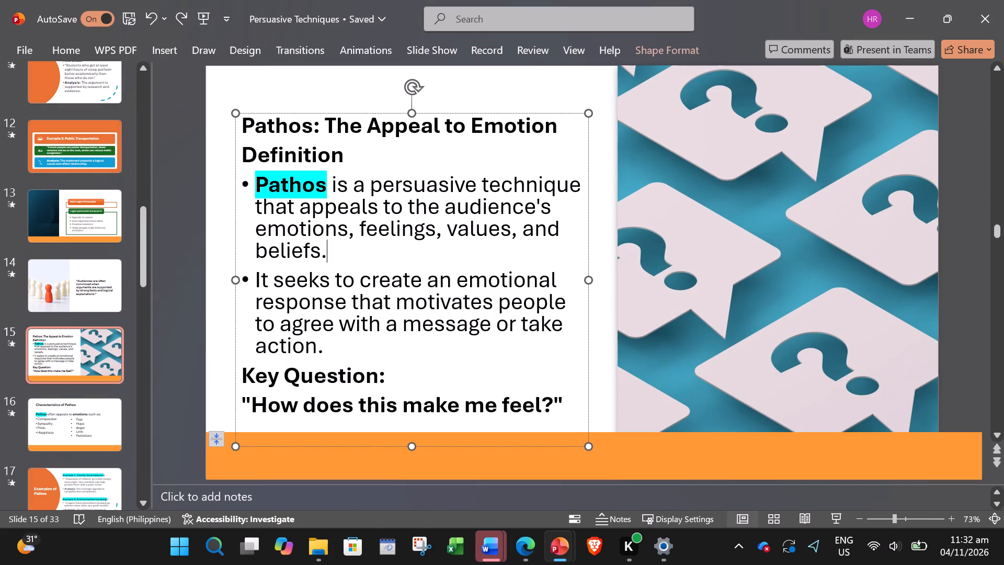
pyautogui.click(322, 114)
pyautogui.hotkey('ctrl', 'c')
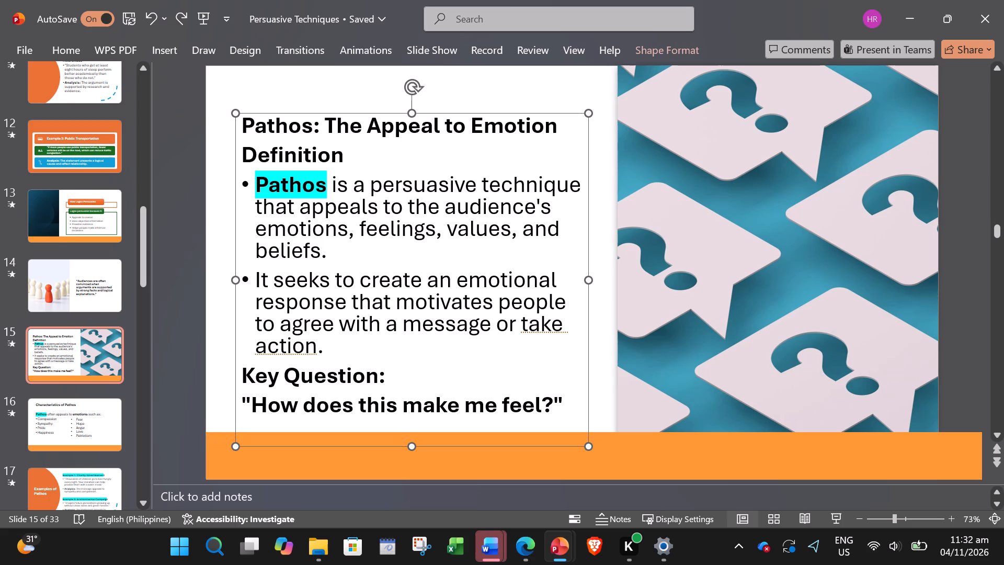
pyautogui.click(556, 542)
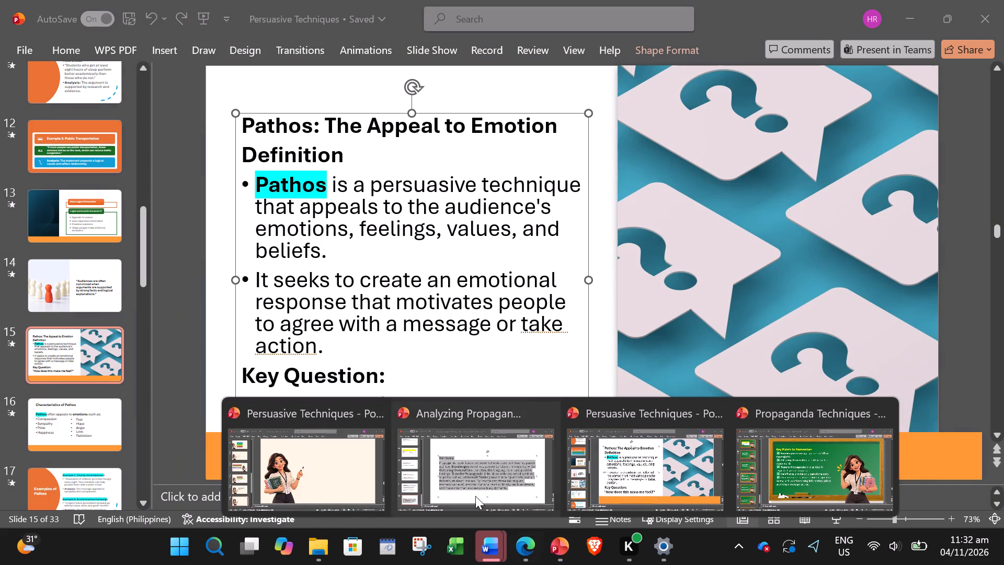
pyautogui.click(360, 455)
pyautogui.hotkey('ctrl', 'v')
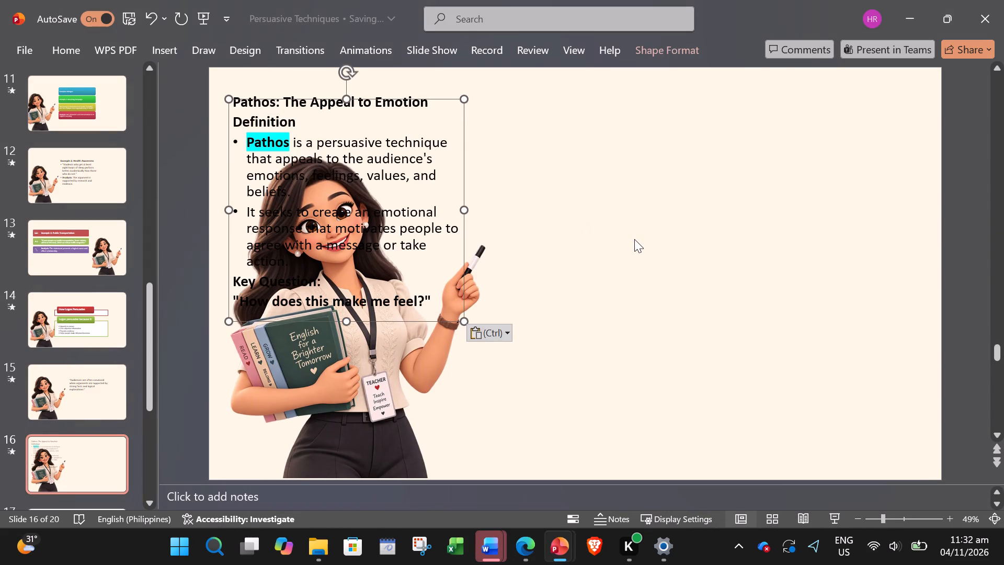
# Move the pathos definition text box off the teacher on slide 16 and enlarge it to fill the empty area beside her.
pyautogui.moveTo(442, 98); pyautogui.dragTo(726, 125)
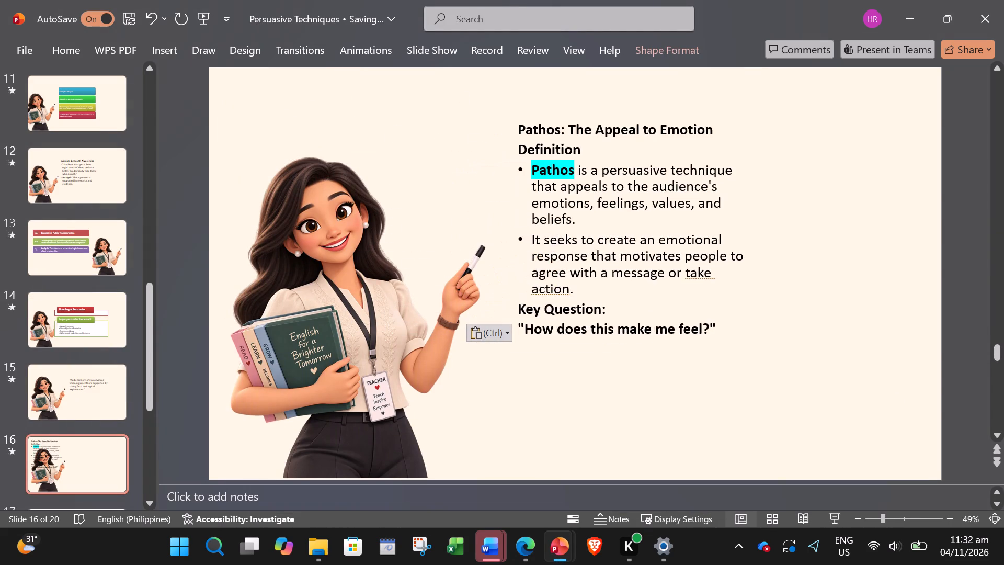
pyautogui.moveTo(726, 125); pyautogui.dragTo(727, 125)
pyautogui.moveTo(752, 348); pyautogui.dragTo(836, 443)
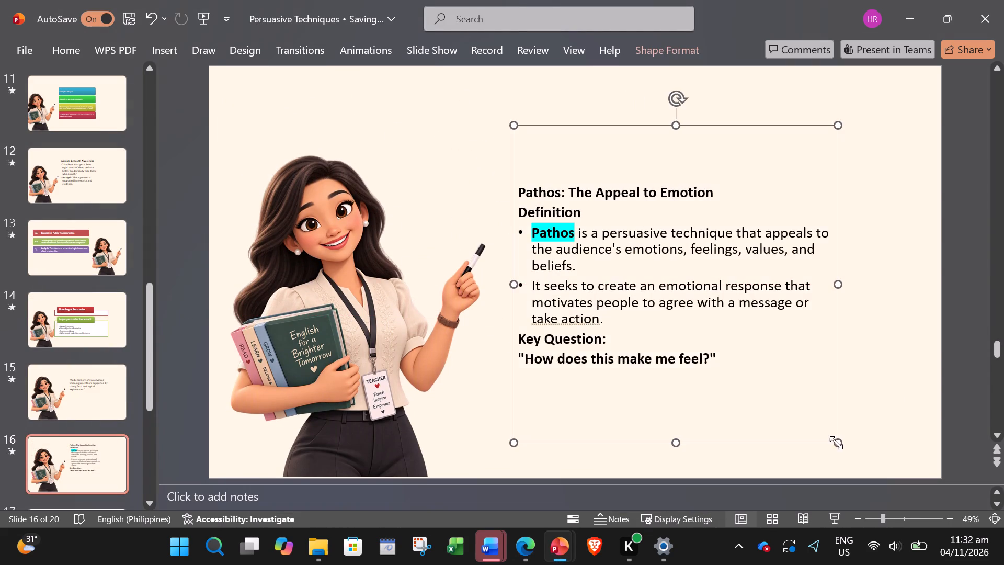
# Copy the "Characteristics of Pathos" text box from original slide 16 onto teacher-themed slide 17.
pyautogui.scroll(-1, 76, 454)
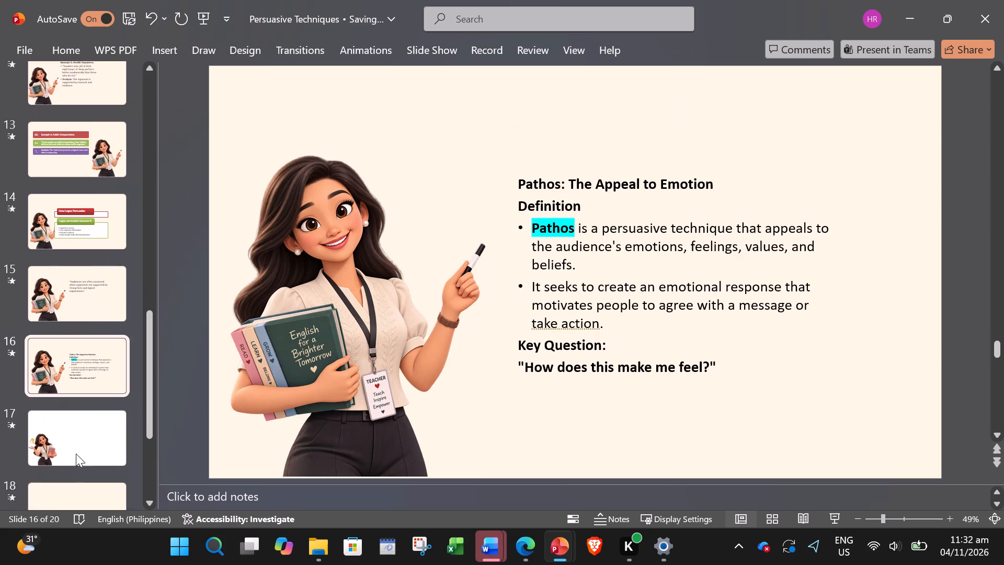
pyautogui.scroll(-1, 76, 454)
pyautogui.click(70, 417)
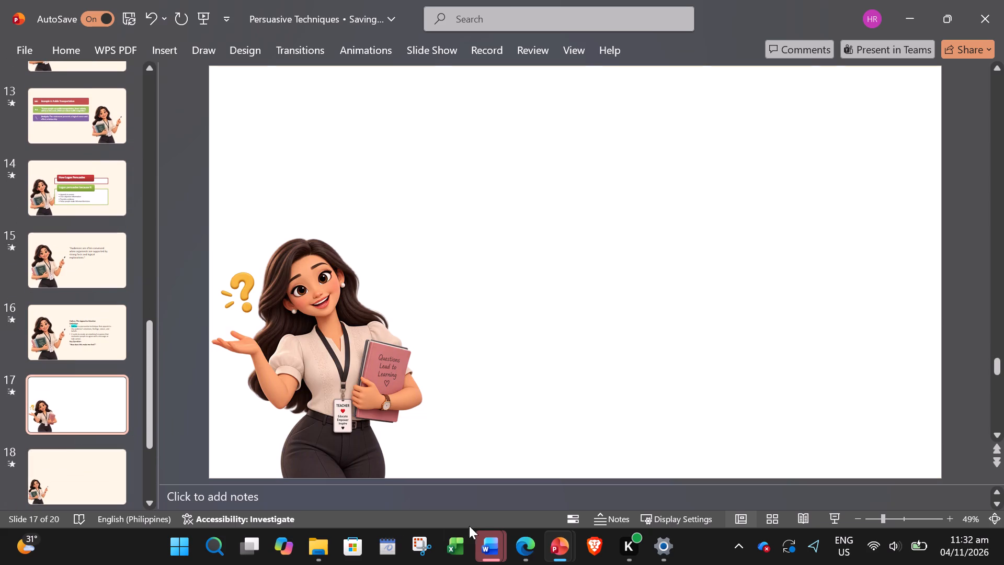
pyautogui.click(557, 548)
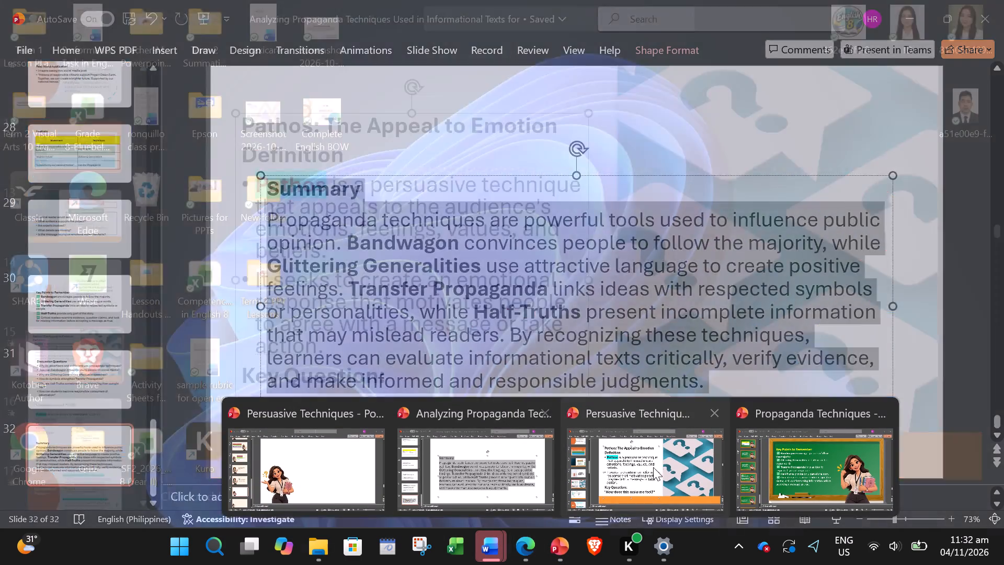
pyautogui.click(655, 467)
pyautogui.click(86, 428)
pyautogui.click(536, 172)
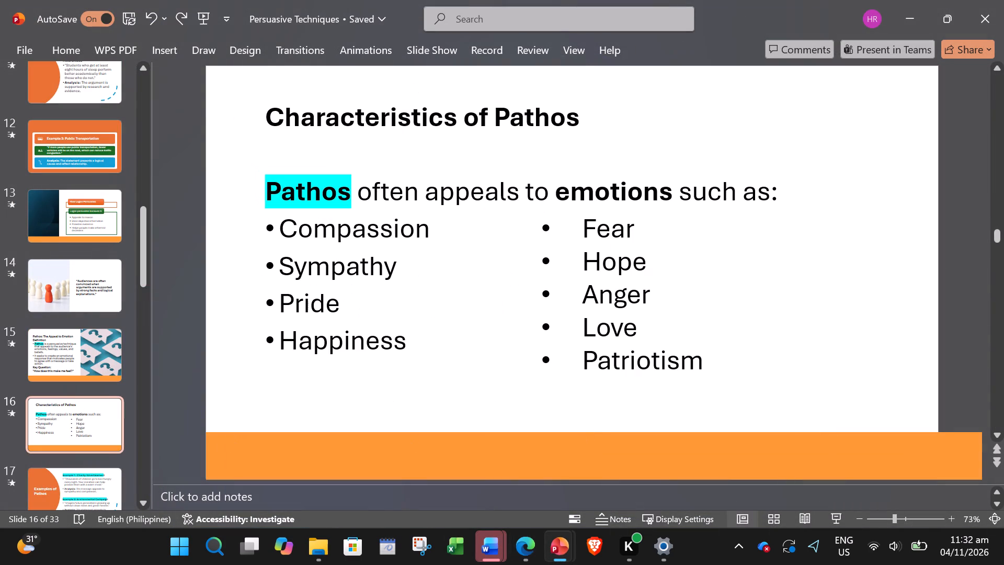
pyautogui.click(504, 98)
pyautogui.hotkey('ctrl', 'c')
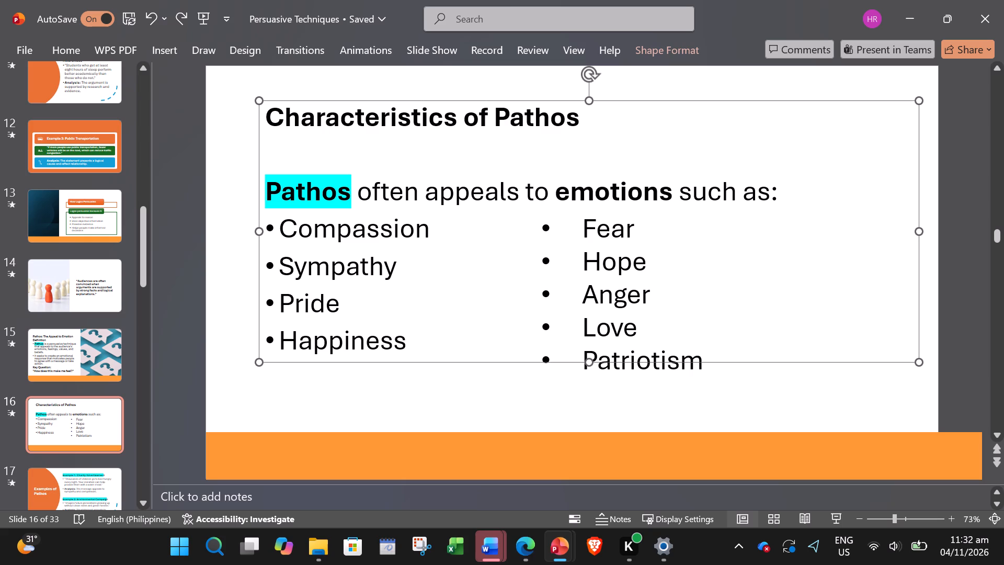
pyautogui.click(561, 552)
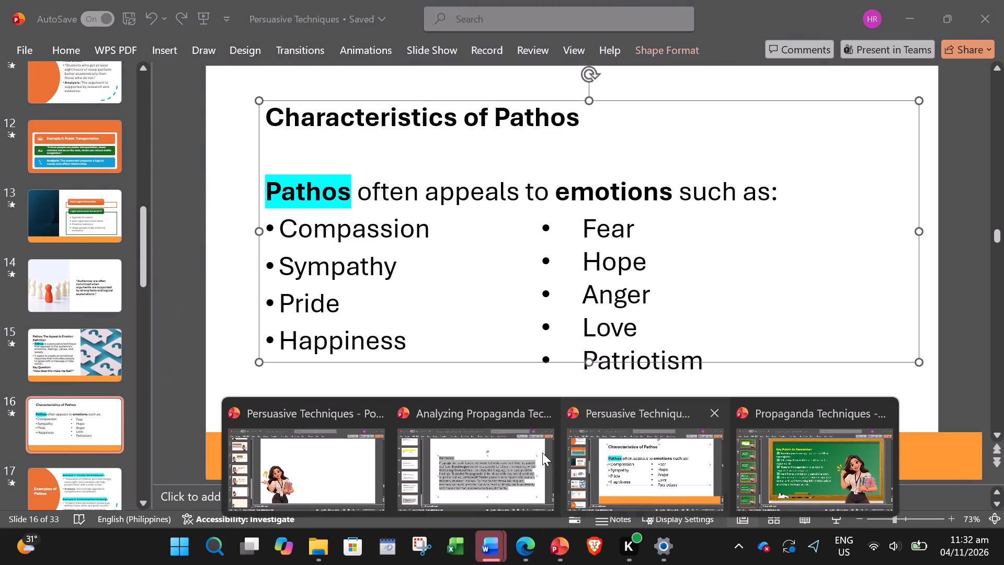
pyautogui.click(329, 479)
pyautogui.hotkey('ctrl', 'v')
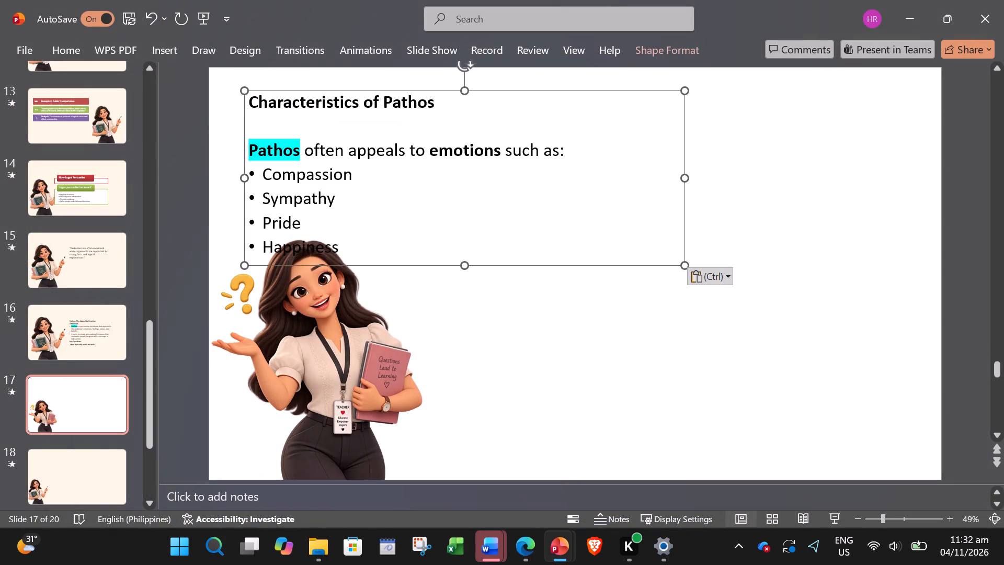
# Move the pathos characteristics text box on slide 17 off the teacher into the empty area beside her.
pyautogui.click(486, 96)
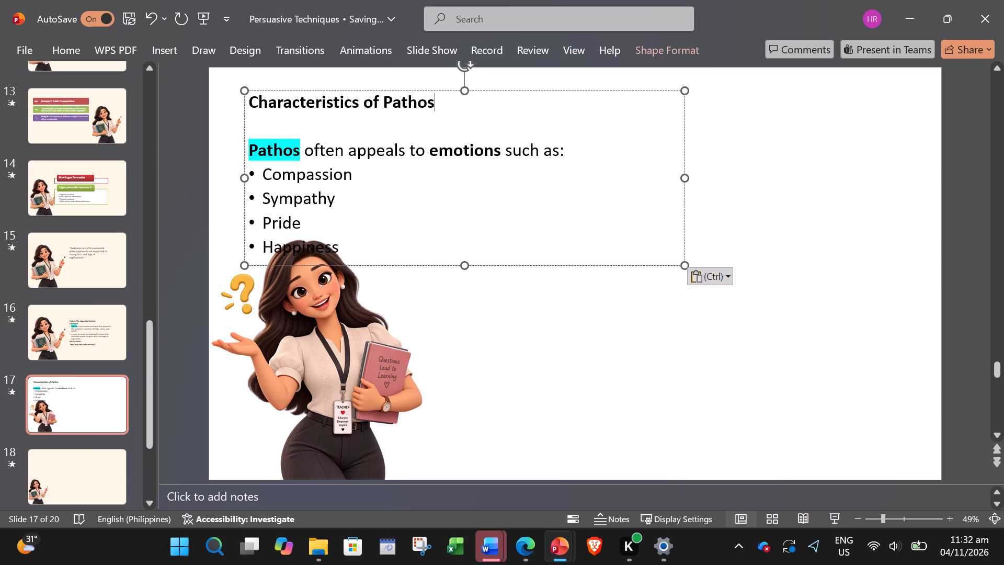
pyautogui.moveTo(486, 89); pyautogui.dragTo(657, 159)
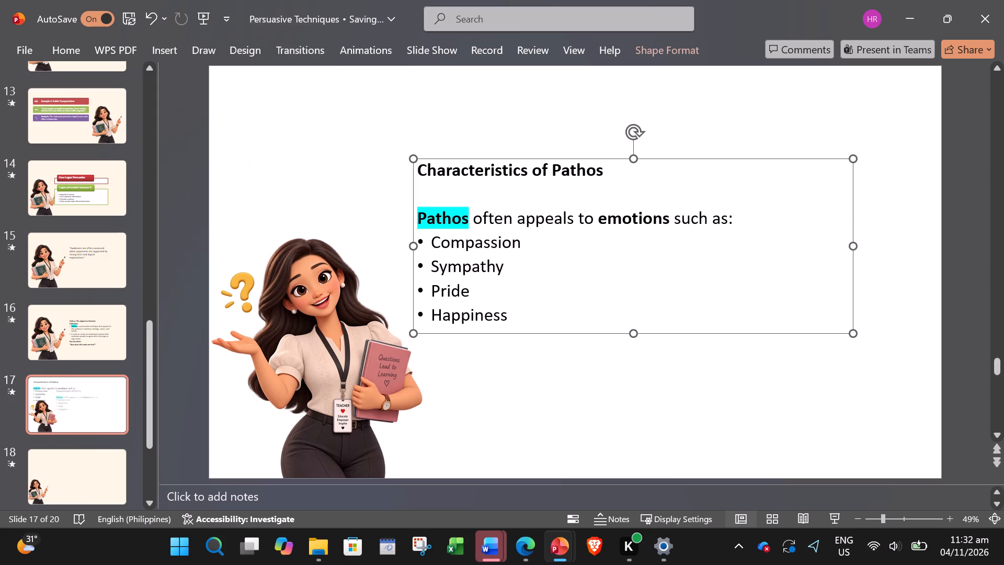
# Enlarge all the text in the pathos characteristics box and extend the box's bottom edge toward the lower part of the slide.
pyautogui.click(576, 201)
pyautogui.hotkey('ctrl', 'a')
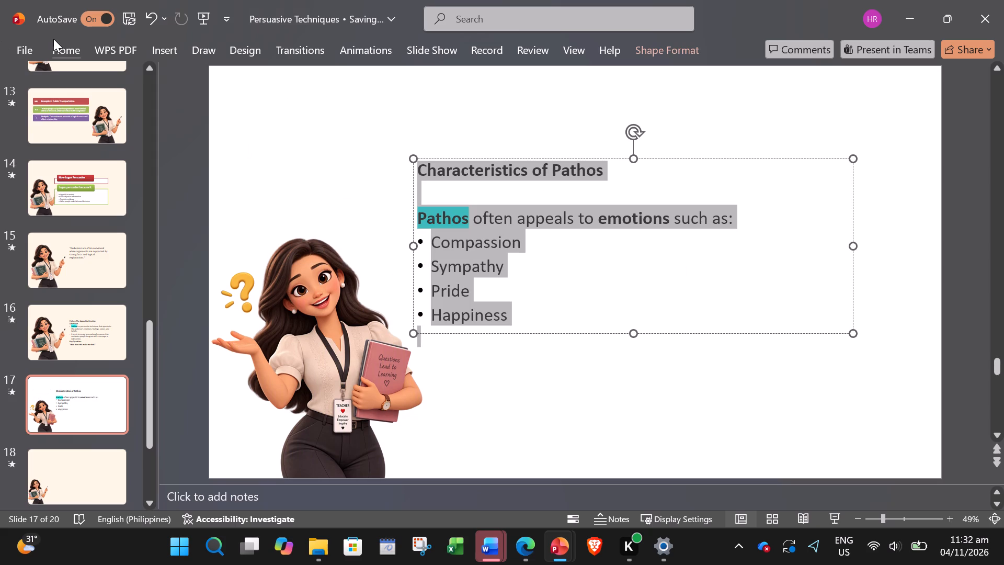
pyautogui.scroll(1, 53, 39)
pyautogui.hscroll(5, 53, 39)
pyautogui.click(48, 48)
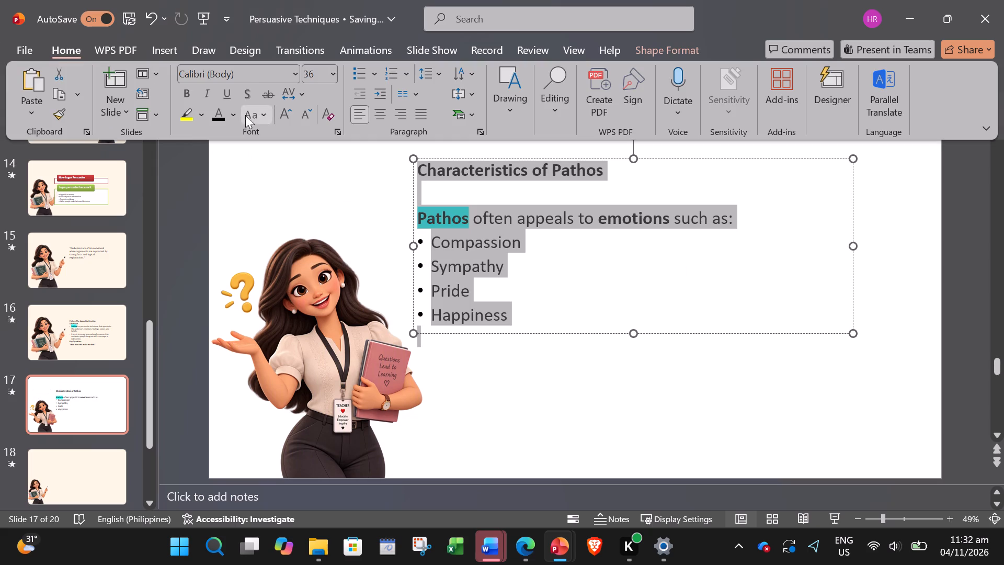
pyautogui.tripleClick(284, 117)
pyautogui.tripleClick(284, 117)
pyautogui.tripleClick(284, 117)
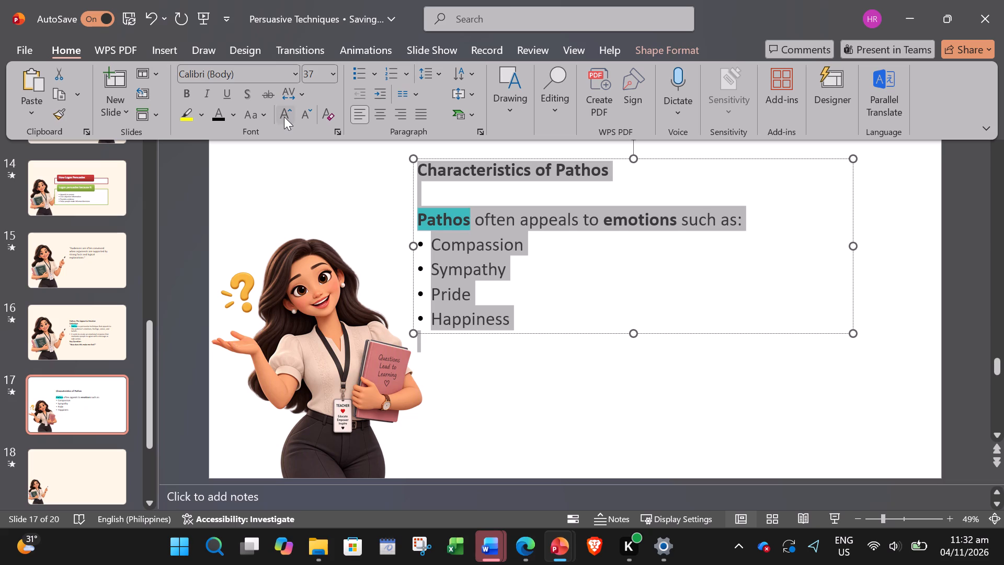
pyautogui.doubleClick(284, 117)
pyautogui.click(628, 342)
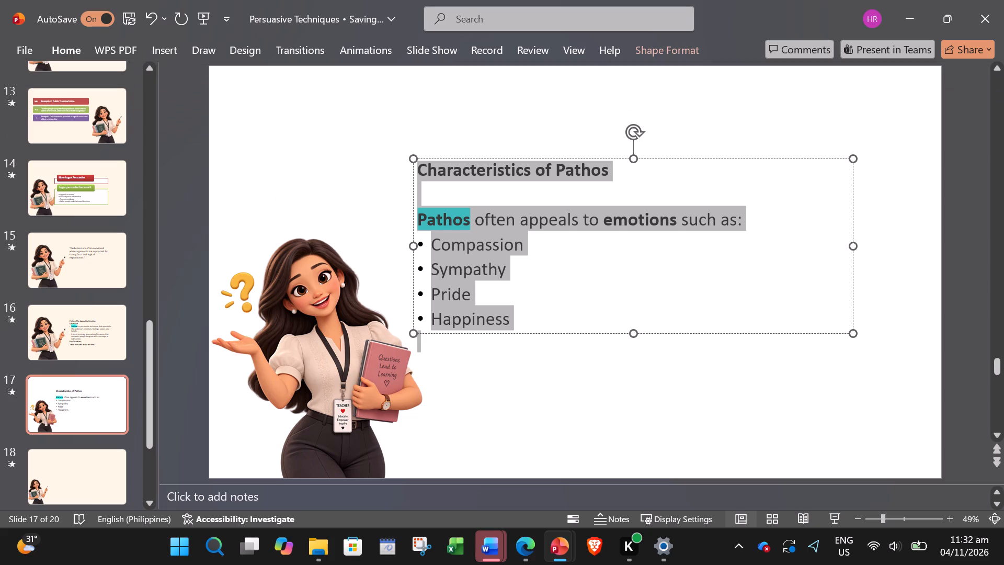
pyautogui.moveTo(637, 335); pyautogui.dragTo(659, 424)
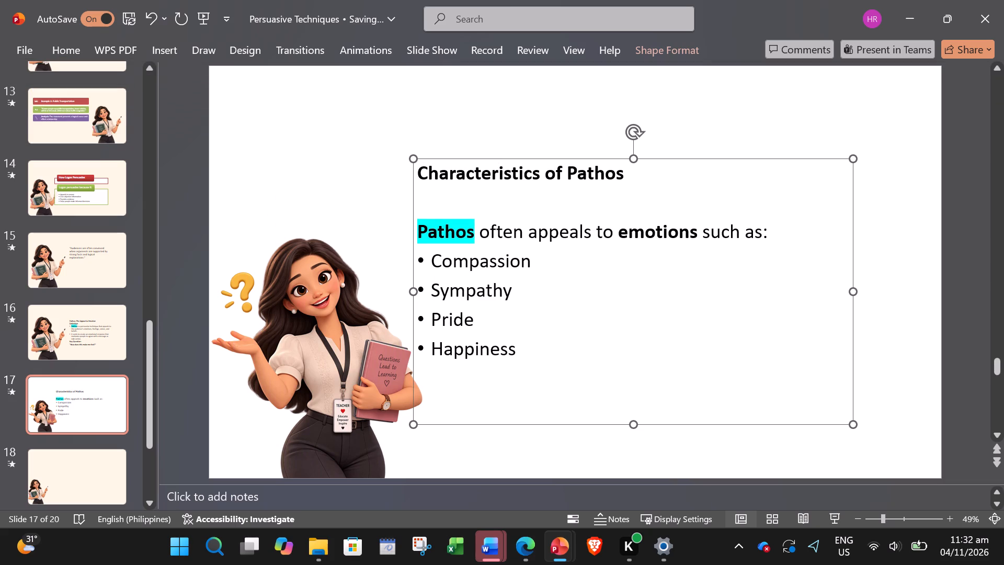
# Copy the Charity Advertisement and Environmental Campaign example text from original slide 17 onto teacher-themed slide 18.
pyautogui.click(78, 472)
pyautogui.click(567, 548)
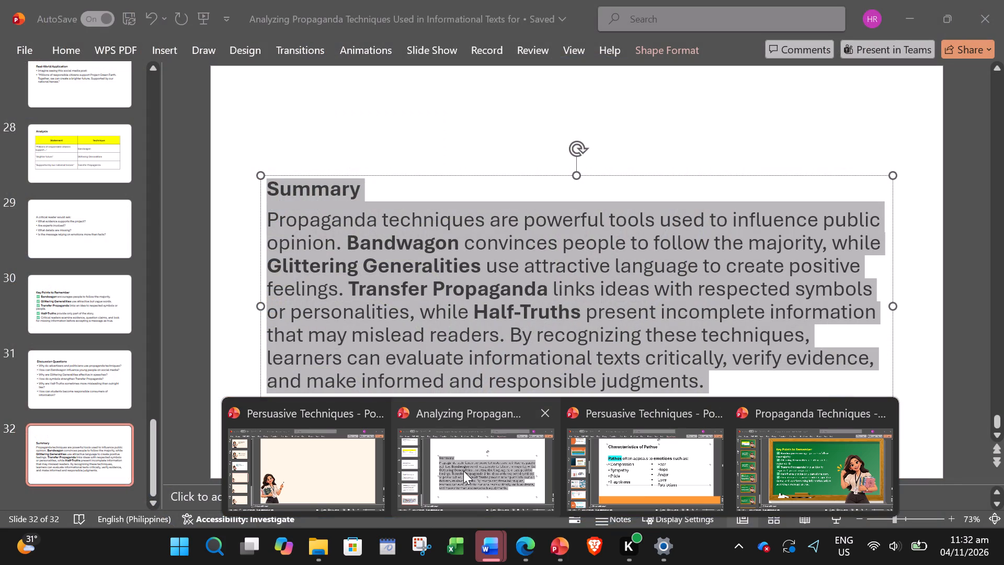
pyautogui.click(500, 473)
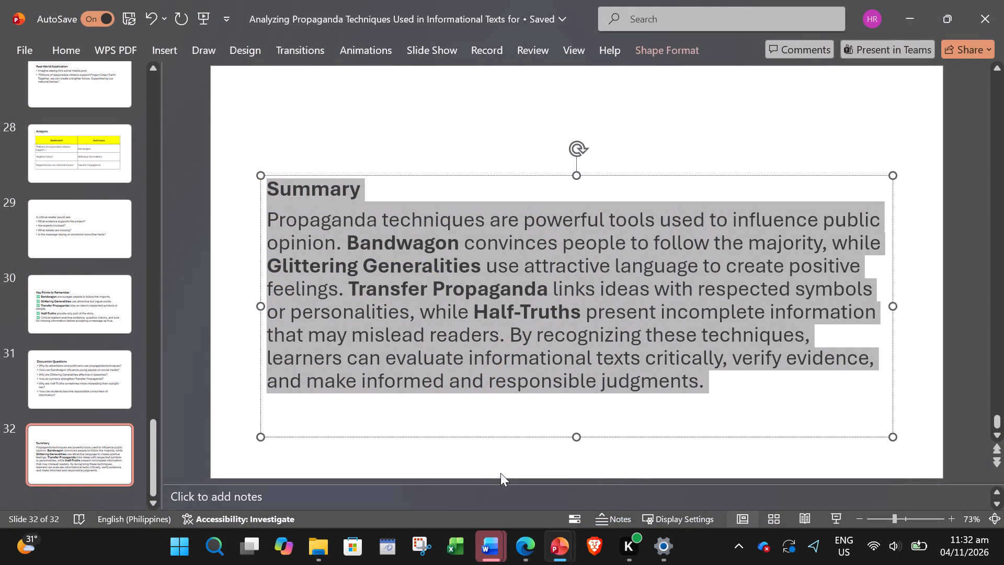
pyautogui.click(557, 555)
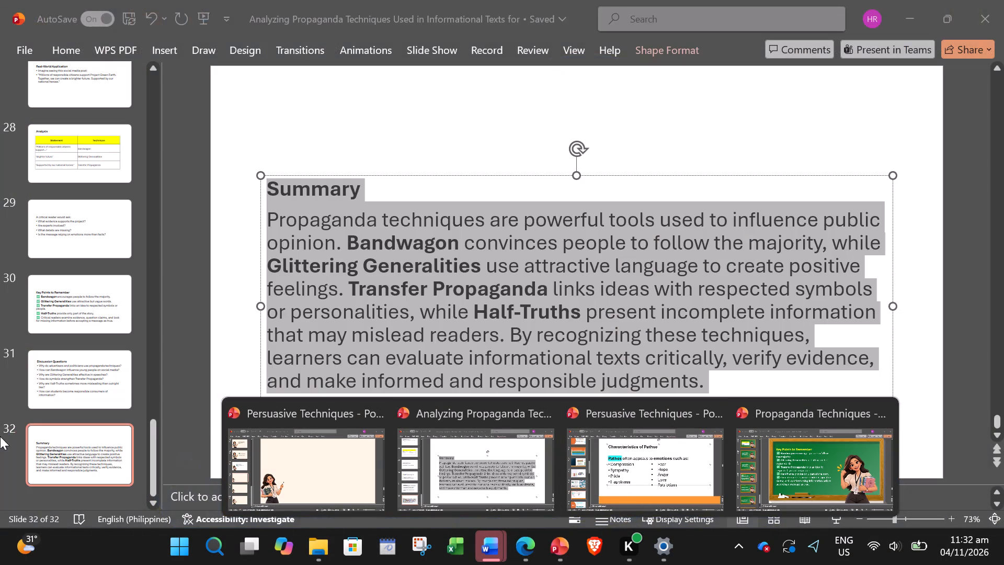
pyautogui.click(694, 482)
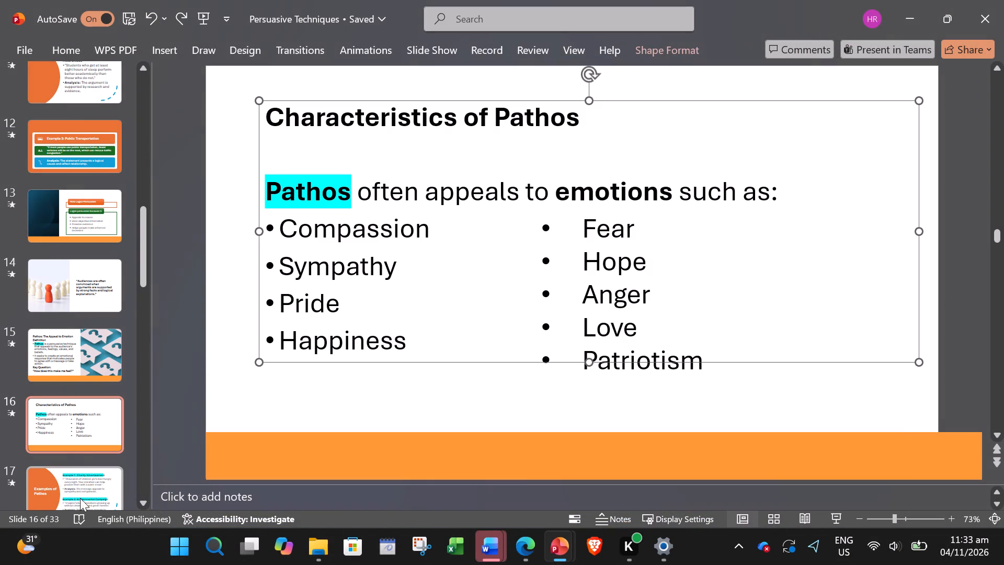
pyautogui.click(104, 494)
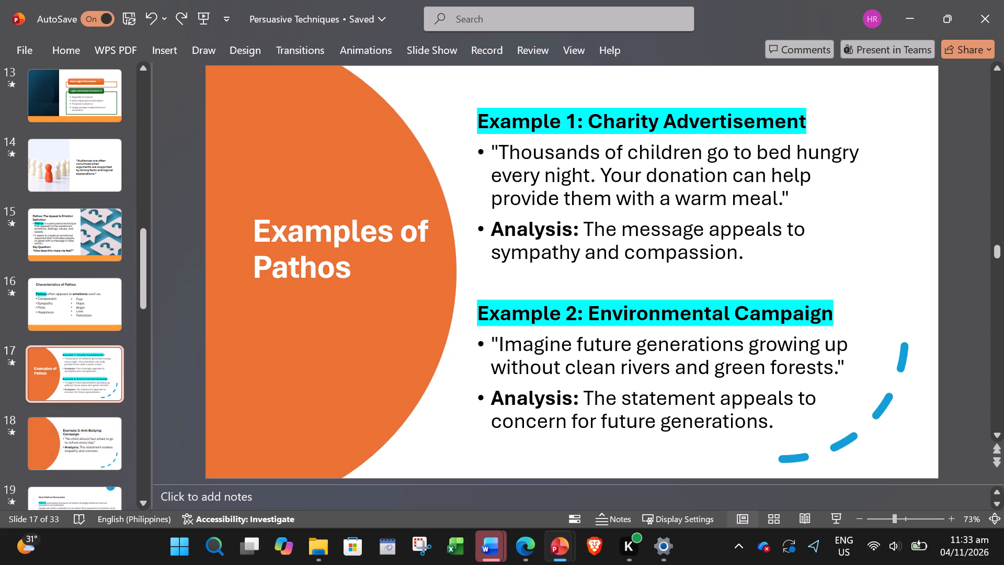
pyautogui.click(523, 205)
pyautogui.click(621, 123)
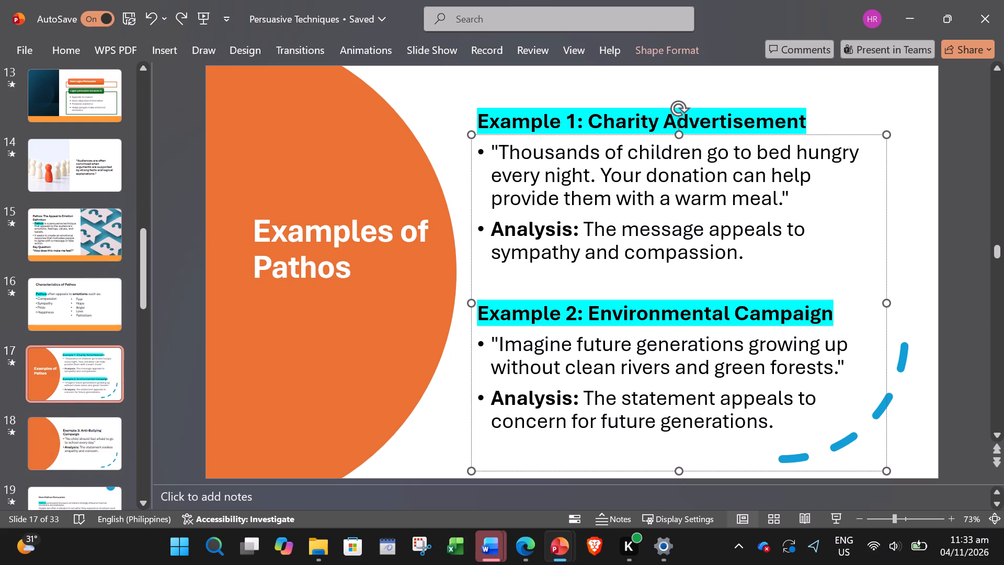
pyautogui.moveTo(477, 117); pyautogui.dragTo(808, 447)
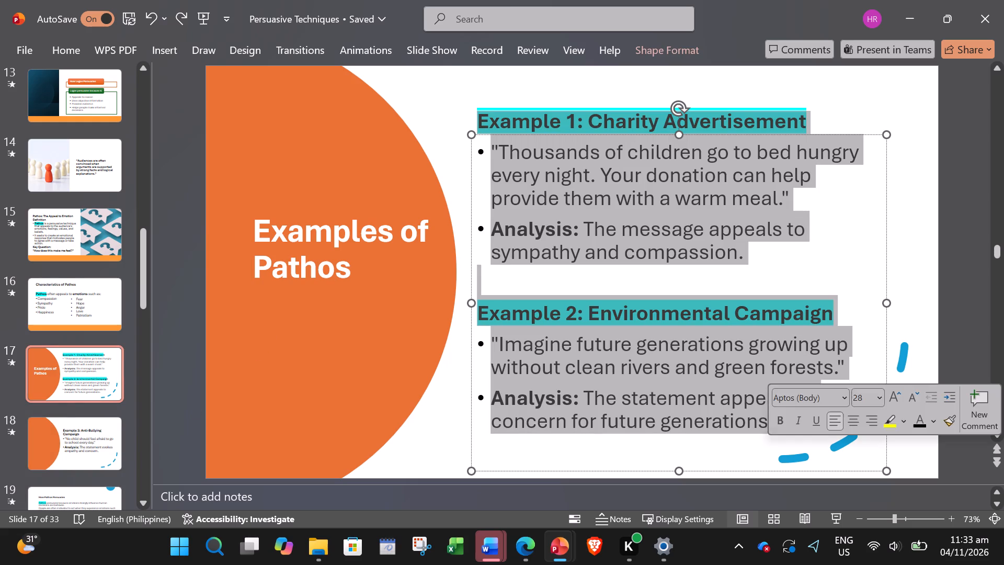
pyautogui.hotkey('ctrl', 'c')
pyautogui.click(560, 552)
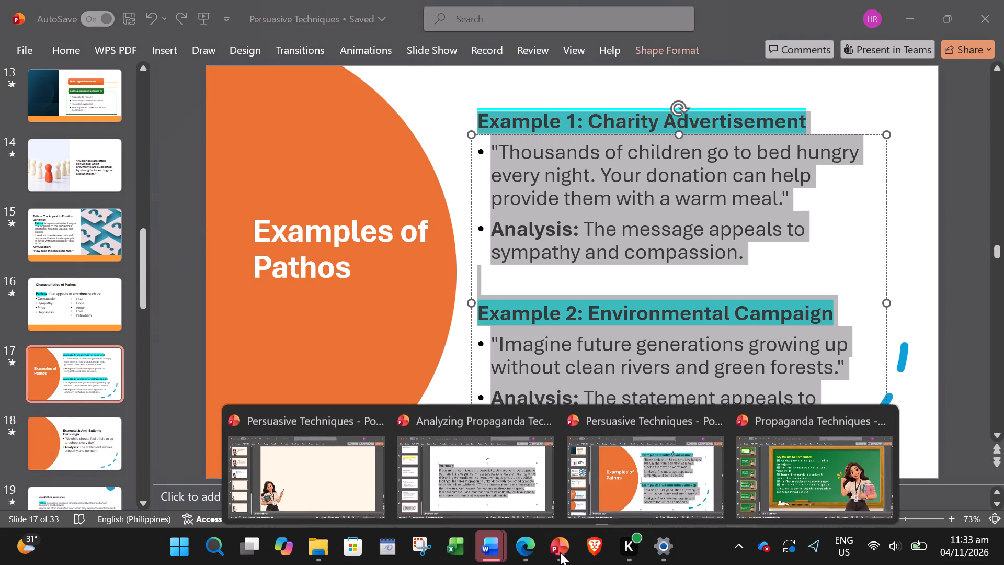
pyautogui.click(351, 469)
pyautogui.hotkey('ctrl', 'v')
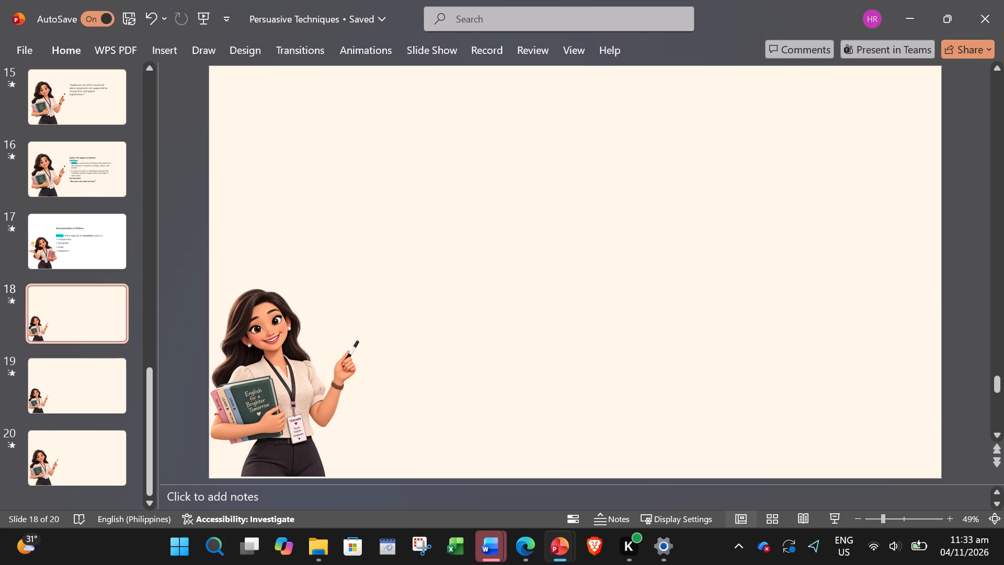
# Increase the font size of all the pasted pathos example text on slide 18 by several increments.
pyautogui.click(617, 234)
pyautogui.hotkey('ctrl', 'a')
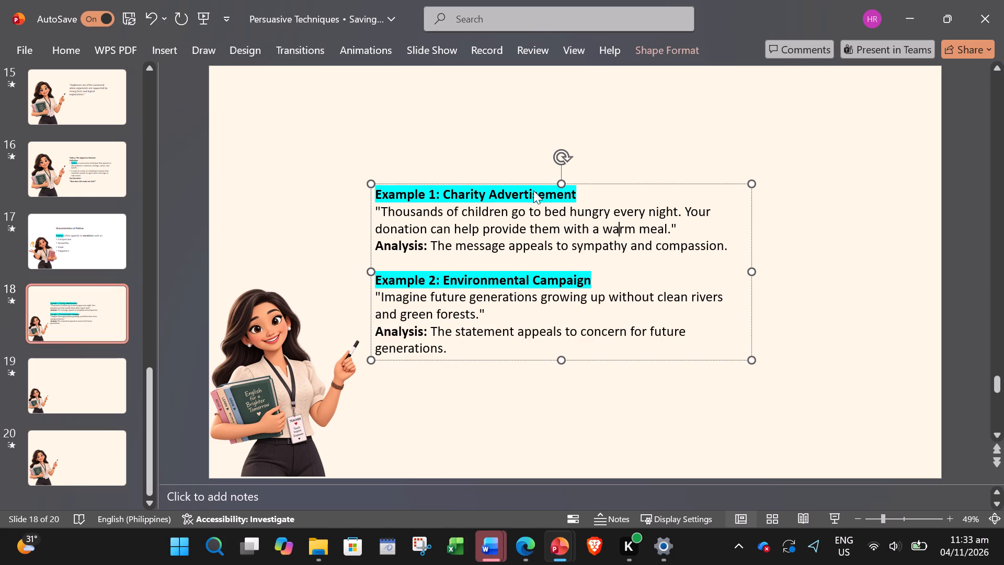
pyautogui.click(77, 48)
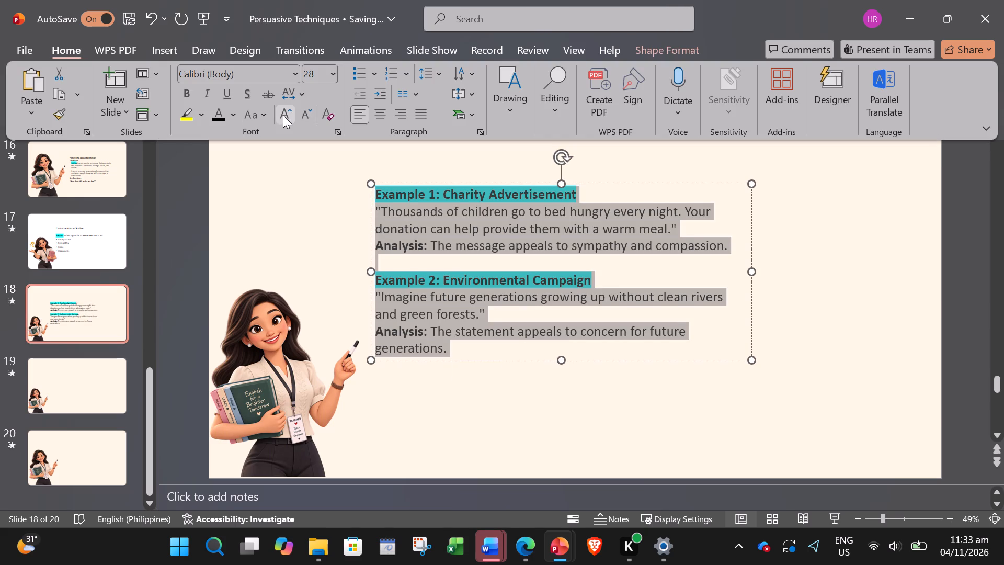
pyautogui.tripleClick(283, 115)
pyautogui.click(283, 115)
# Widen the pathos examples text box on slide 18 and move it up so all its text fits on the slide.
pyautogui.click(765, 340)
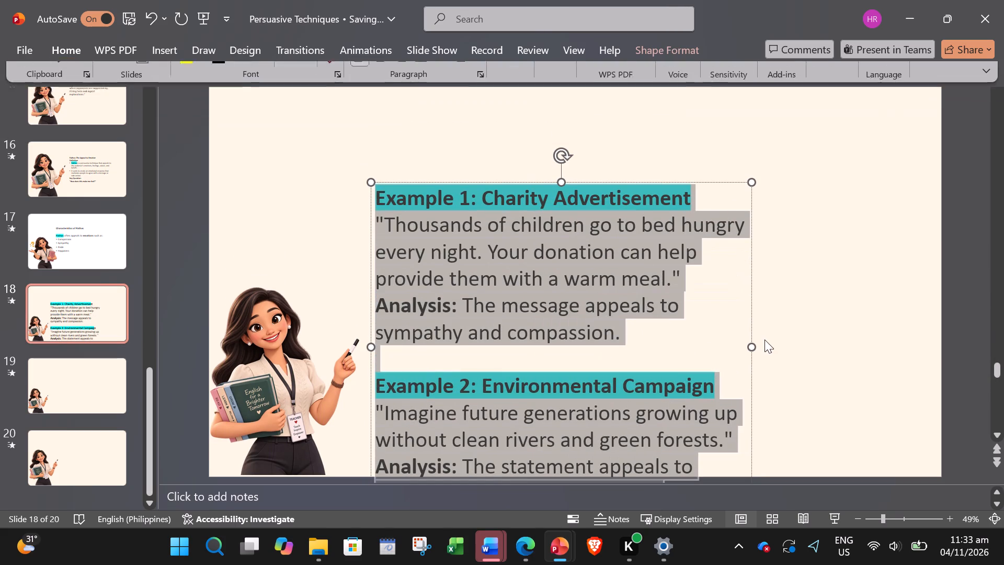
pyautogui.moveTo(756, 347); pyautogui.dragTo(852, 303)
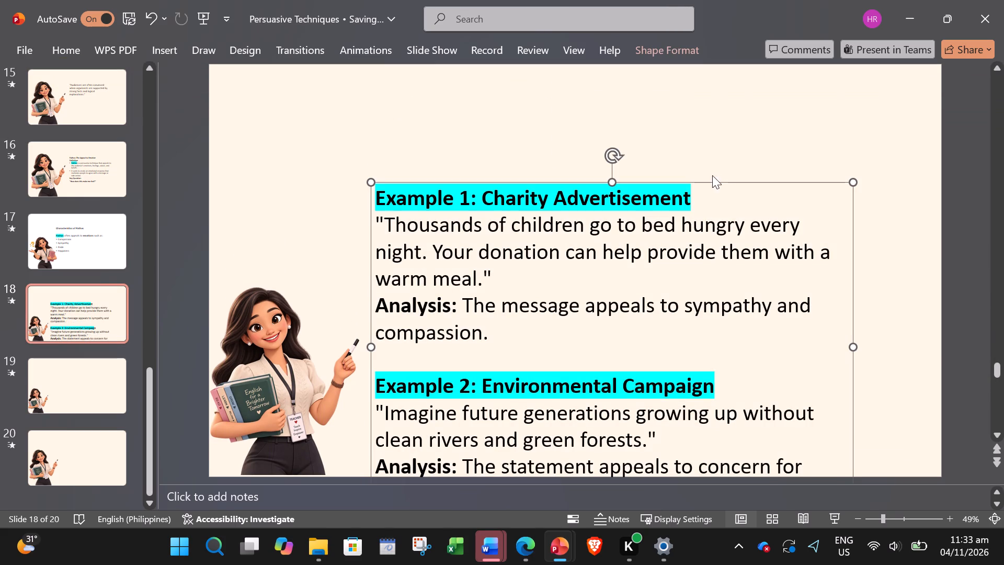
pyautogui.moveTo(710, 180); pyautogui.dragTo(704, 155)
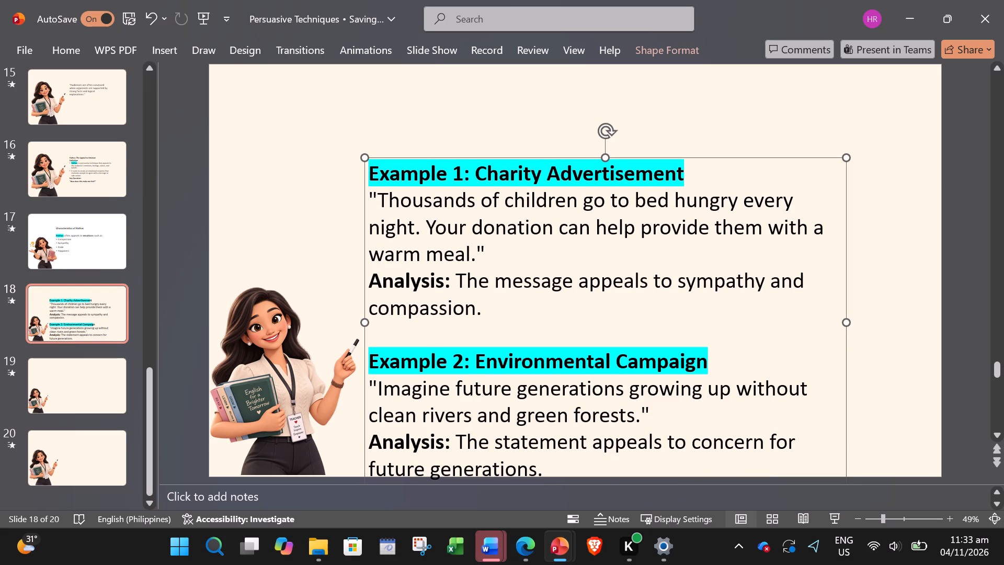
pyautogui.click(682, 150)
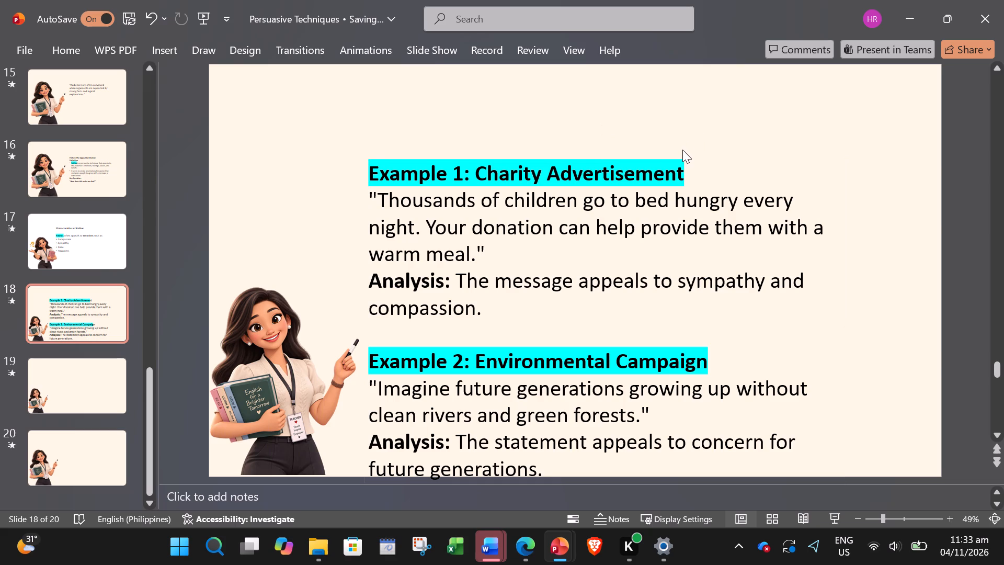
pyautogui.click(681, 159)
pyautogui.moveTo(681, 159); pyautogui.dragTo(691, 112)
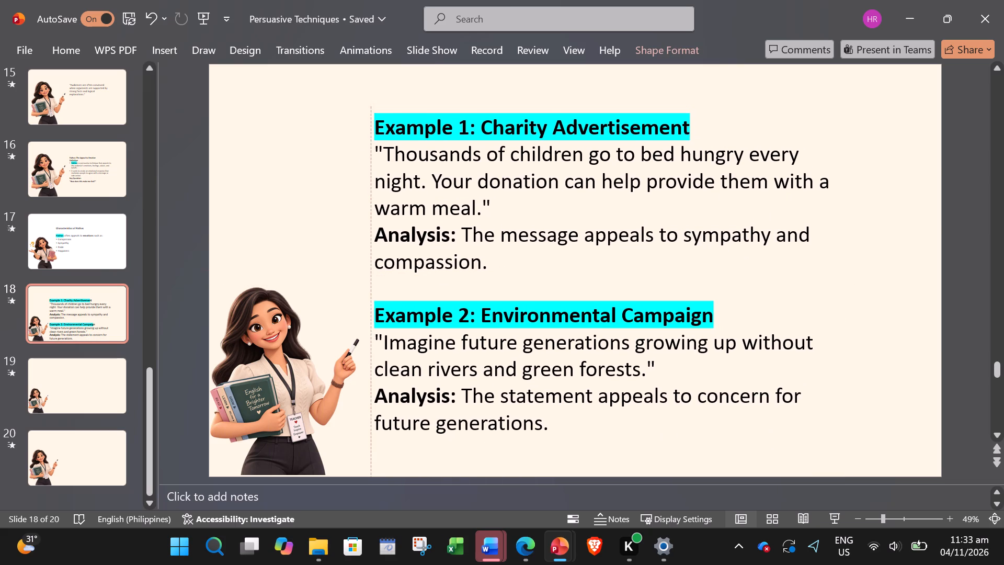
pyautogui.moveTo(691, 112); pyautogui.dragTo(691, 113)
# Copy the Example 3: Anti-Bullying Campaign text box from original slide 18 onto teacher-themed slide 19.
pyautogui.click(67, 374)
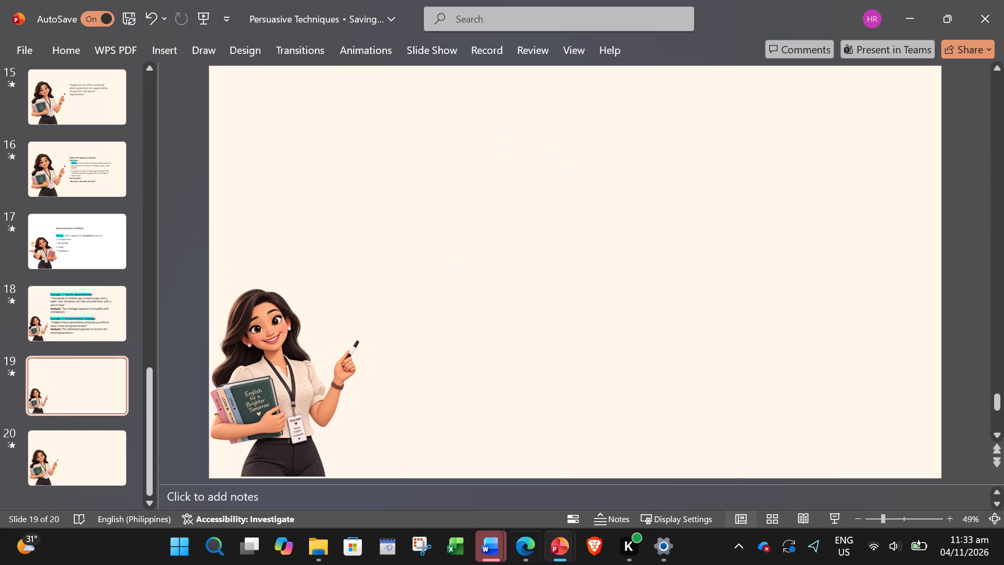
pyautogui.click(559, 548)
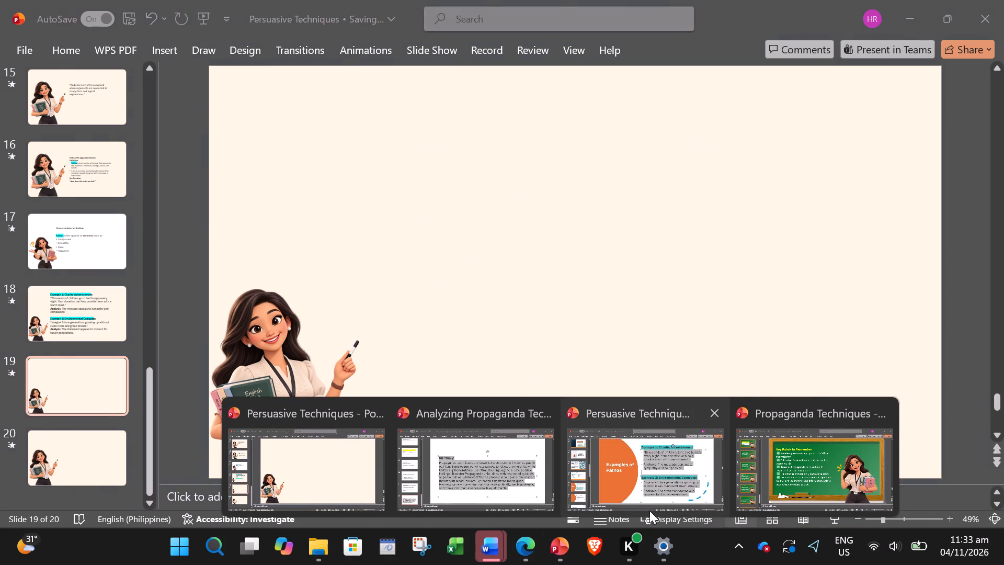
pyautogui.click(649, 477)
pyautogui.click(81, 447)
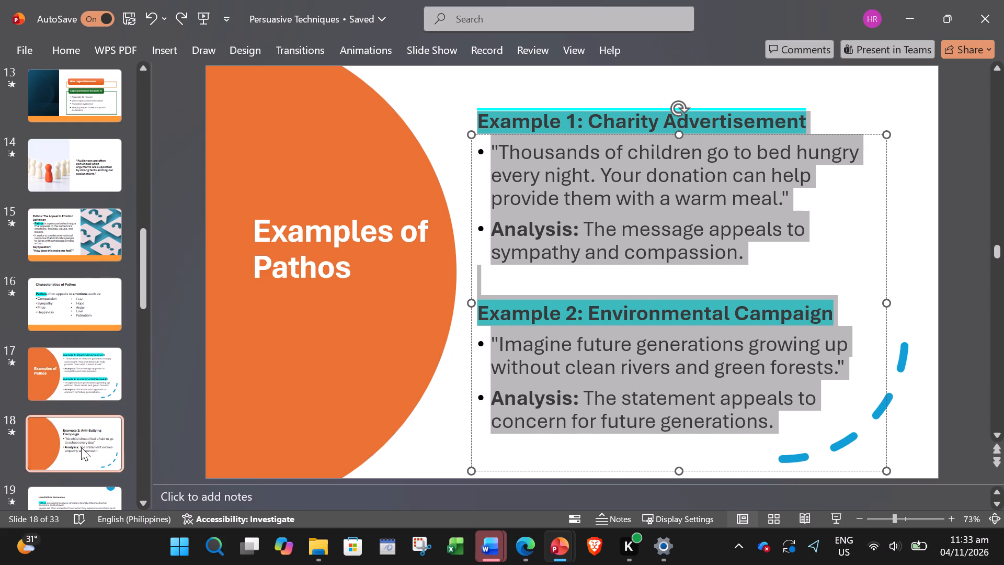
pyautogui.click(602, 285)
pyautogui.click(571, 104)
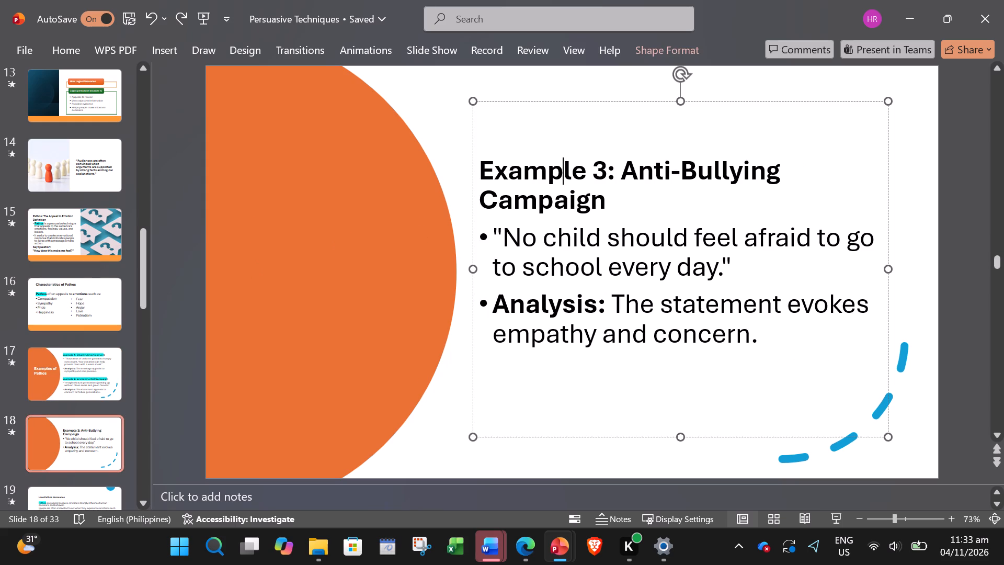
pyautogui.click(570, 99)
pyautogui.hotkey('ctrl', 'c')
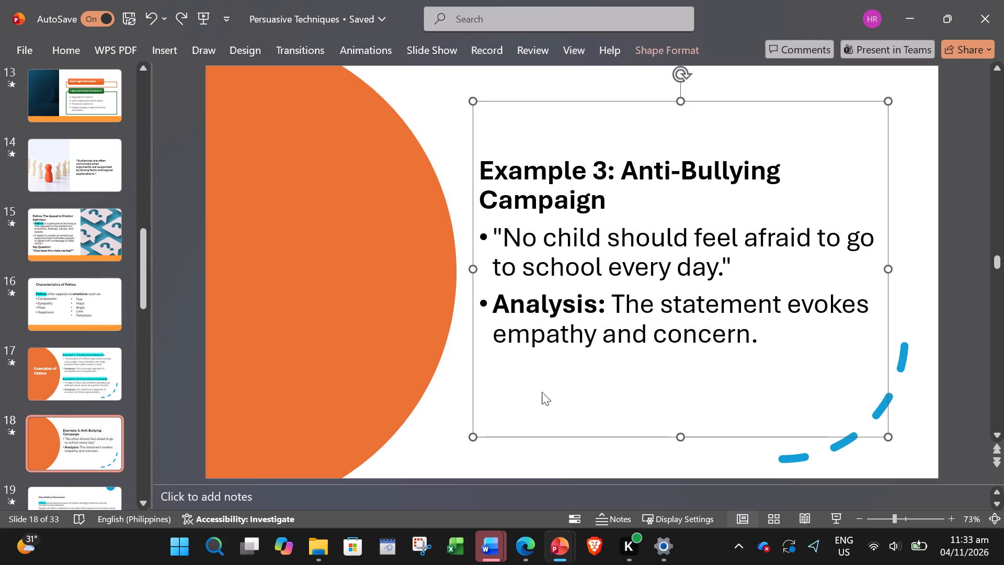
pyautogui.click(568, 548)
pyautogui.click(318, 461)
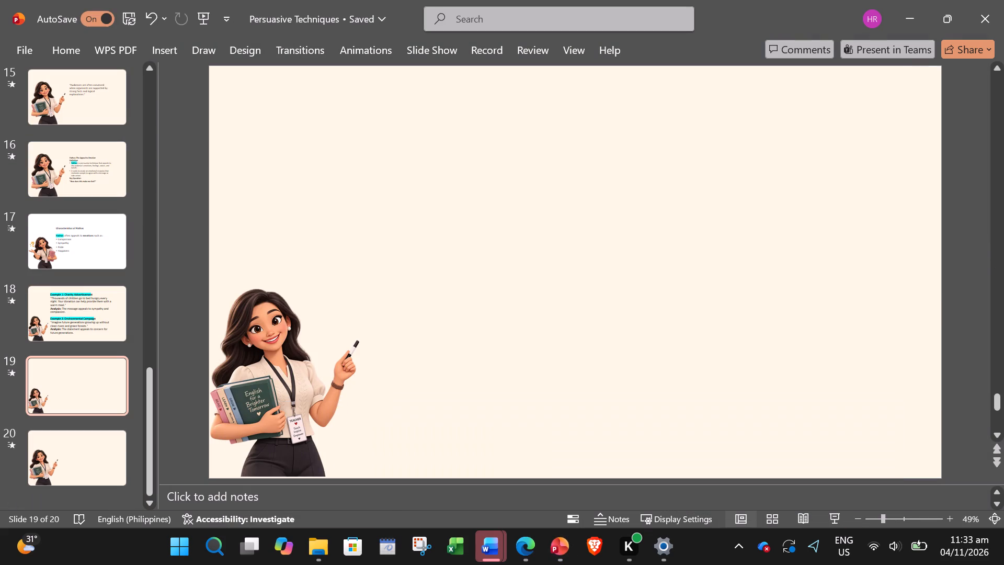
pyautogui.click(72, 319)
pyautogui.click(82, 396)
pyautogui.hotkey('ctrl', 'v')
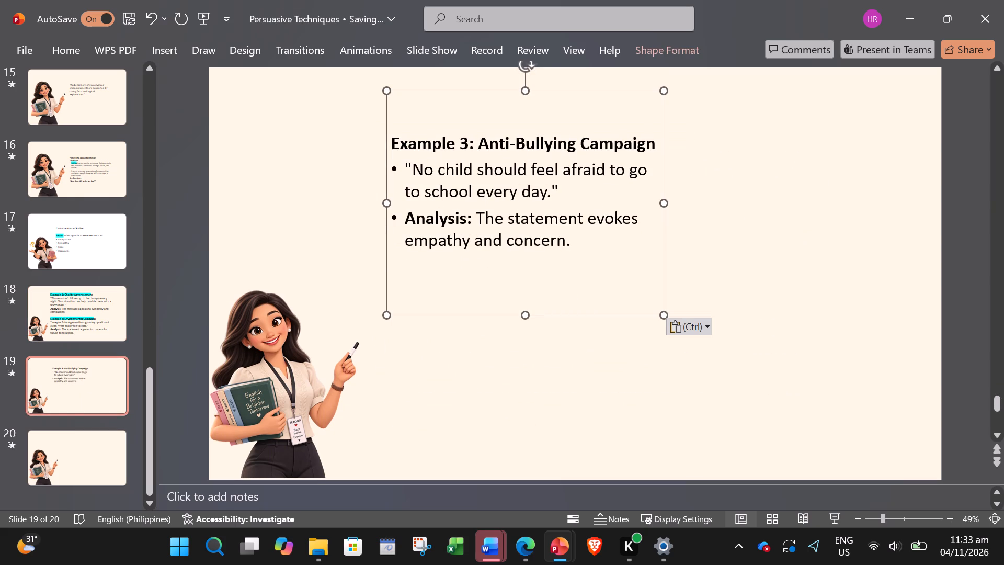
# Highlight the heading "Example 3: Anti-Bullying Campaign" on slide 19 in turquoise.
pyautogui.moveTo(392, 146); pyautogui.dragTo(656, 146)
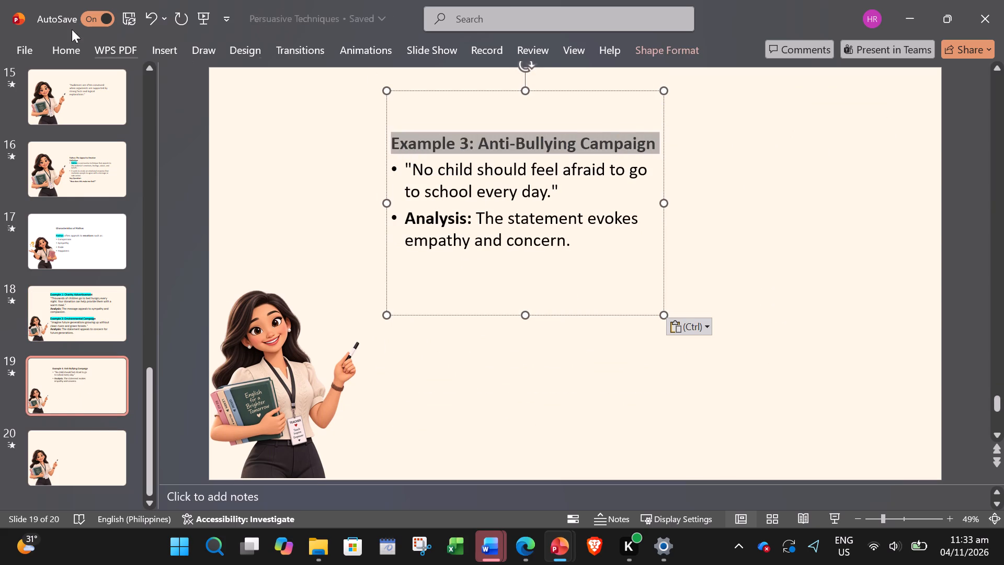
pyautogui.click(61, 46)
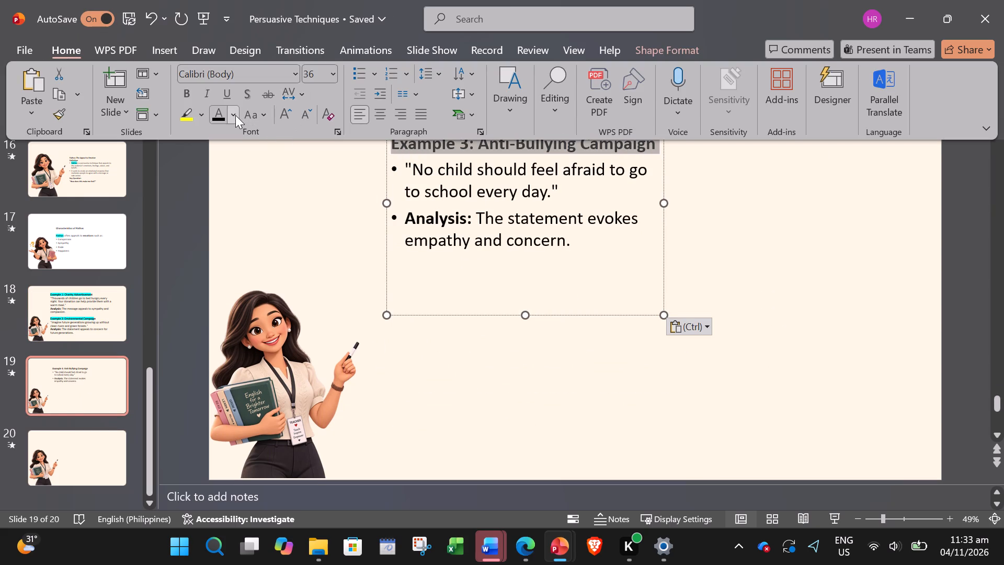
pyautogui.click(233, 115)
pyautogui.click(202, 116)
pyautogui.click(231, 170)
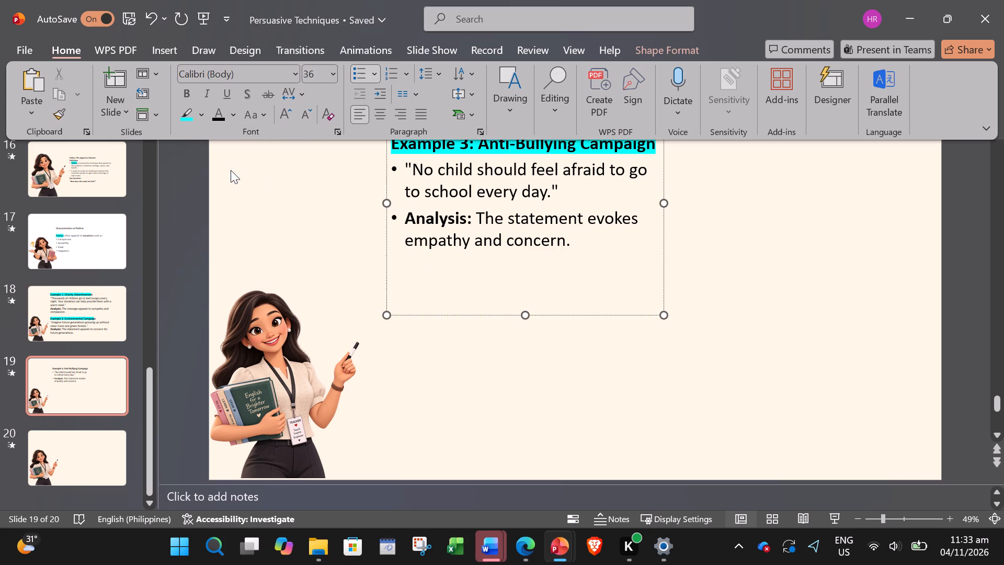
# Increase the font size of all the text in the Anti-Bullying Campaign box by several increments.
pyautogui.click(477, 189)
pyautogui.click(477, 189)
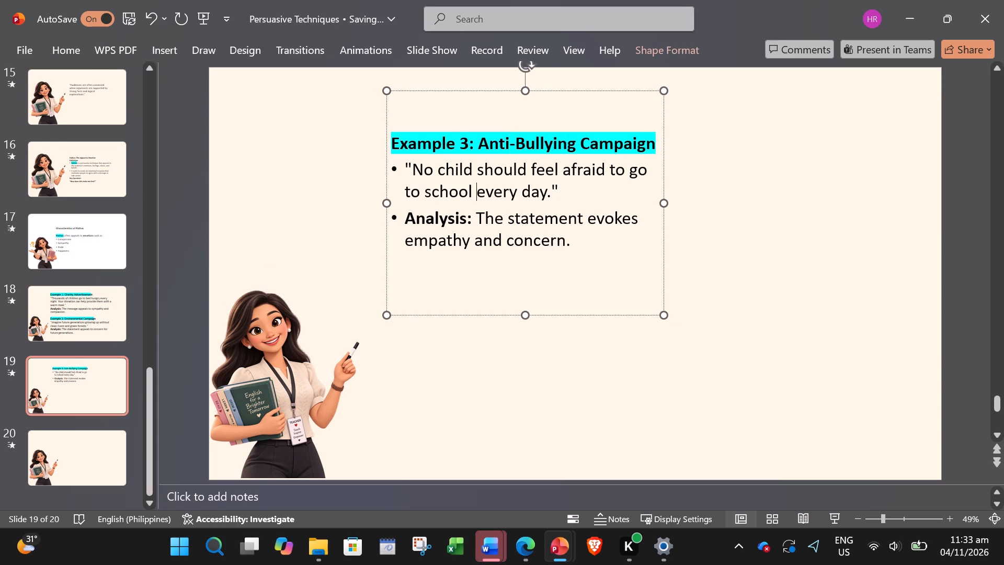
pyautogui.hotkey('ctrl', 'a')
pyautogui.click(77, 49)
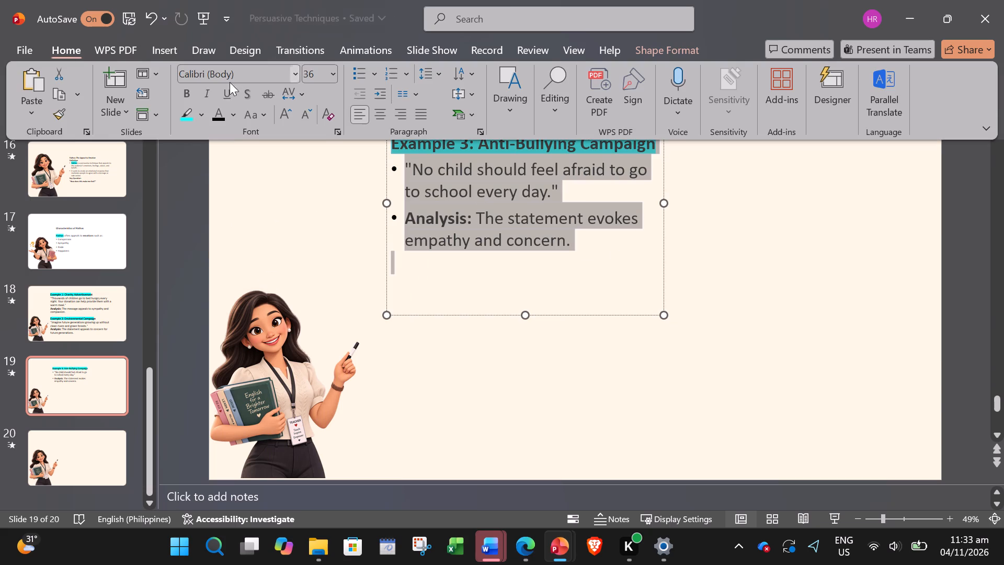
pyautogui.tripleClick(281, 118)
# Widen the Anti-Bullying Campaign box so its heading fits on one line, and move it down and left above the teacher's pen.
pyautogui.click(670, 200)
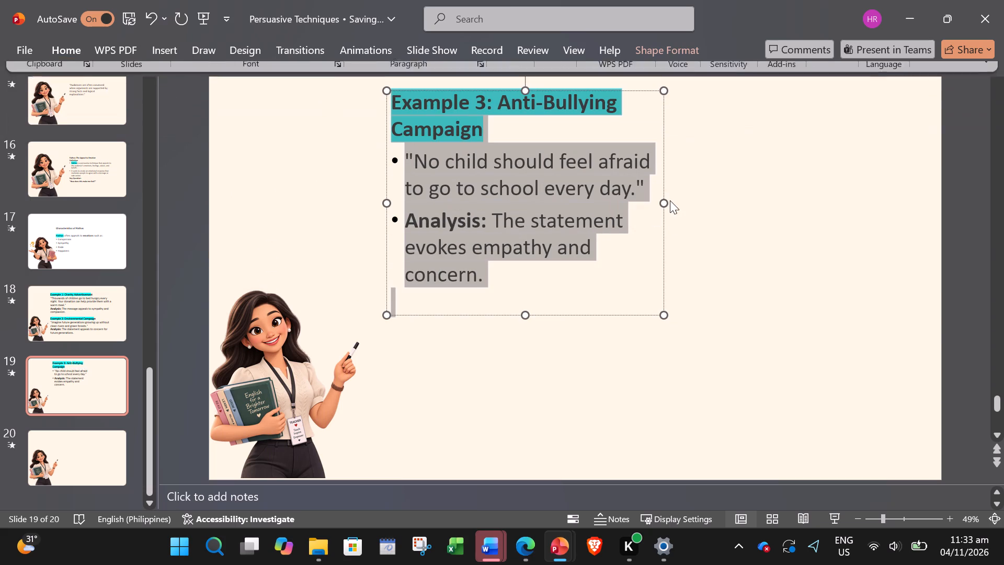
pyautogui.moveTo(660, 202); pyautogui.dragTo(780, 211)
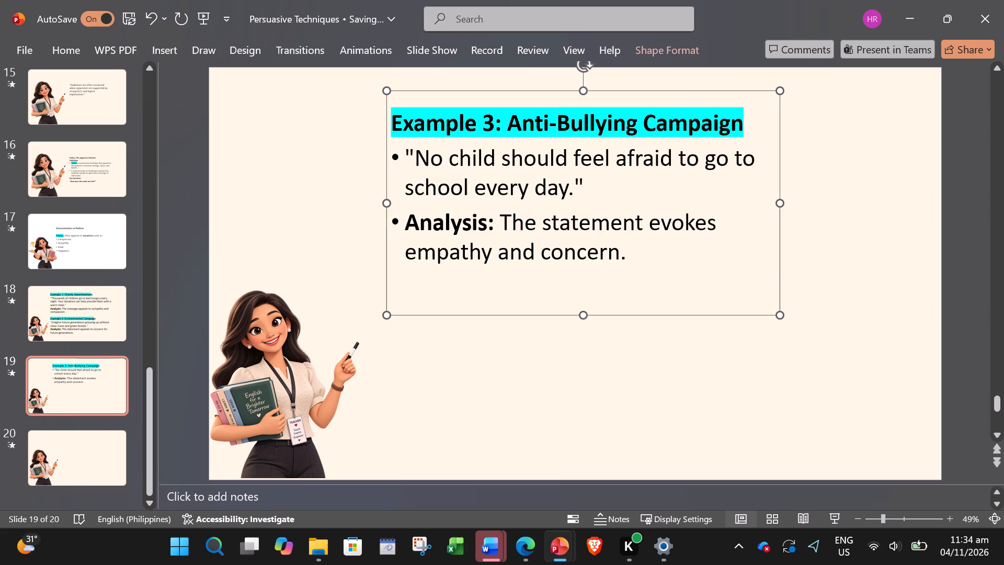
pyautogui.moveTo(672, 91); pyautogui.dragTo(610, 124)
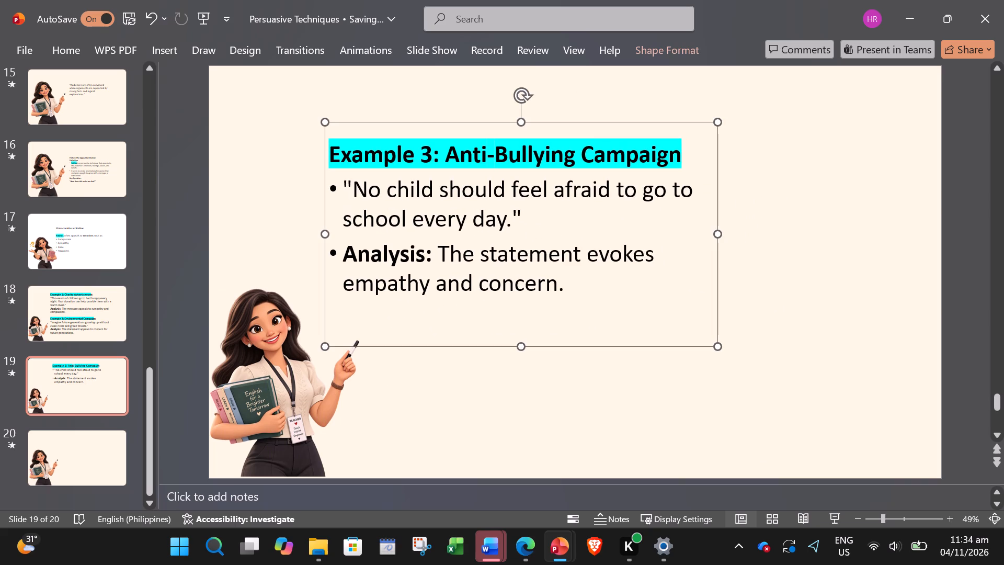
# Copy the How Pathos Persuades text box from original slide 19 onto teacher-themed slide 20.
pyautogui.click(105, 436)
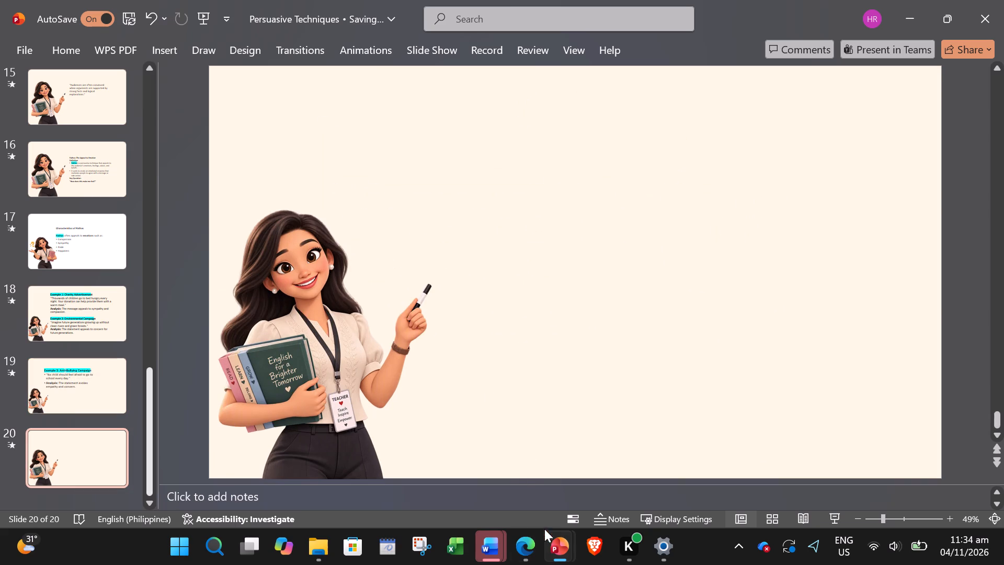
pyautogui.click(558, 538)
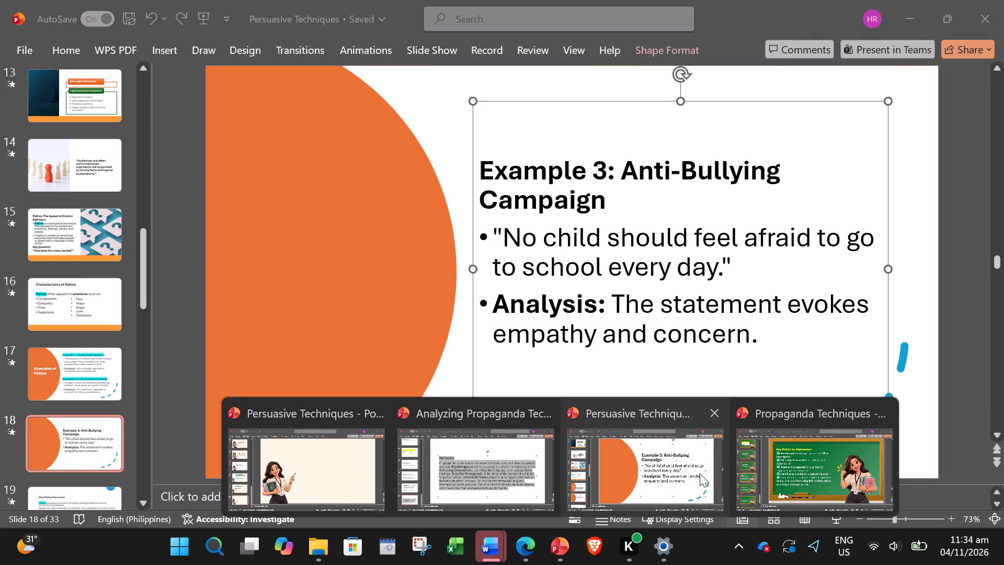
pyautogui.click(700, 473)
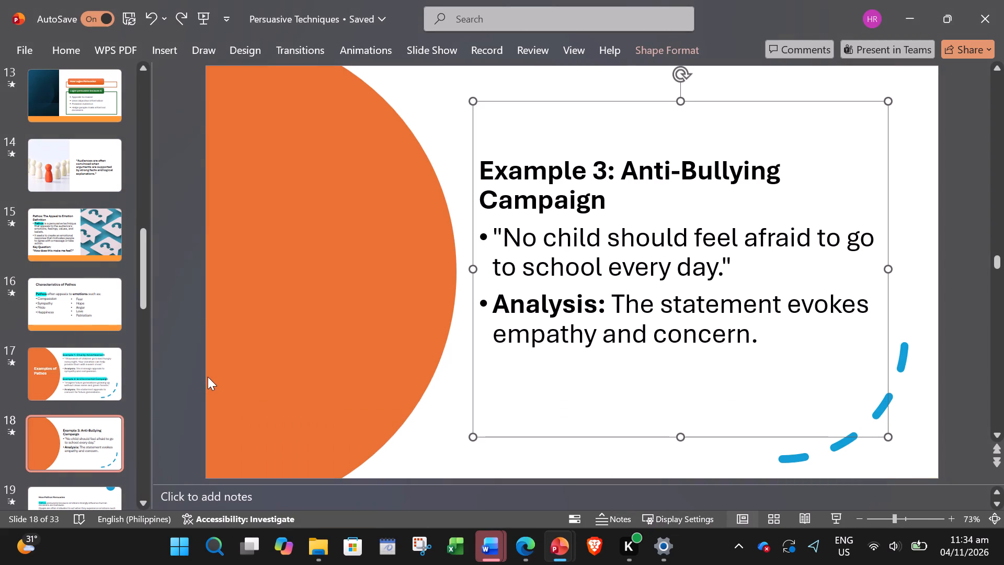
pyautogui.scroll(-1, 121, 358)
pyautogui.click(85, 353)
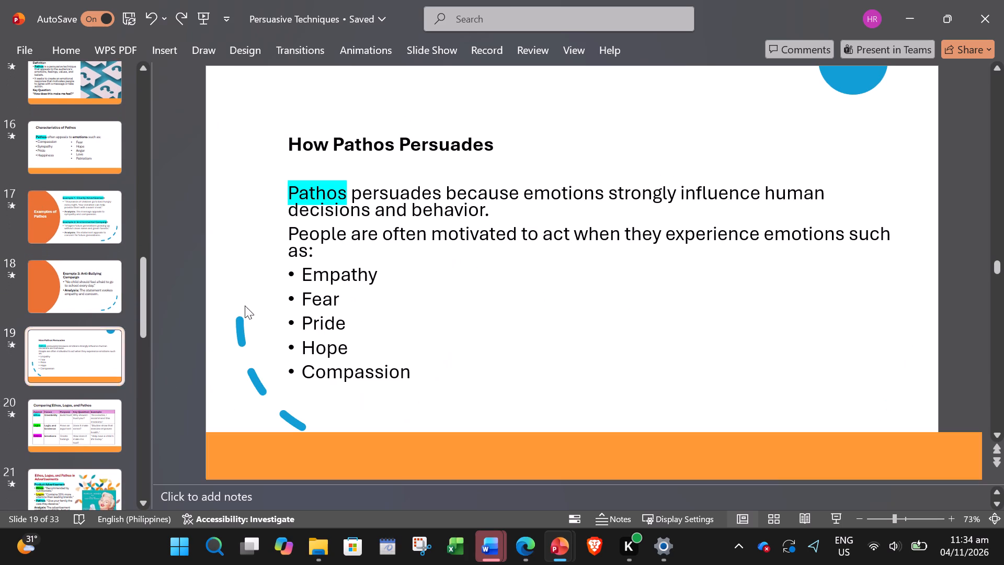
pyautogui.click(558, 210)
pyautogui.click(504, 134)
pyautogui.hotkey('ctrl', 'c')
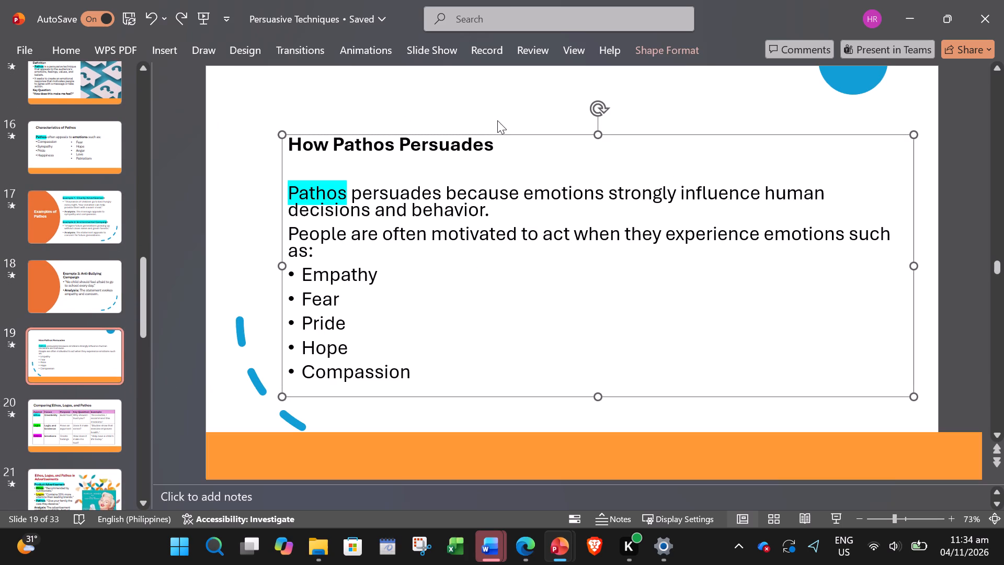
pyautogui.click(565, 564)
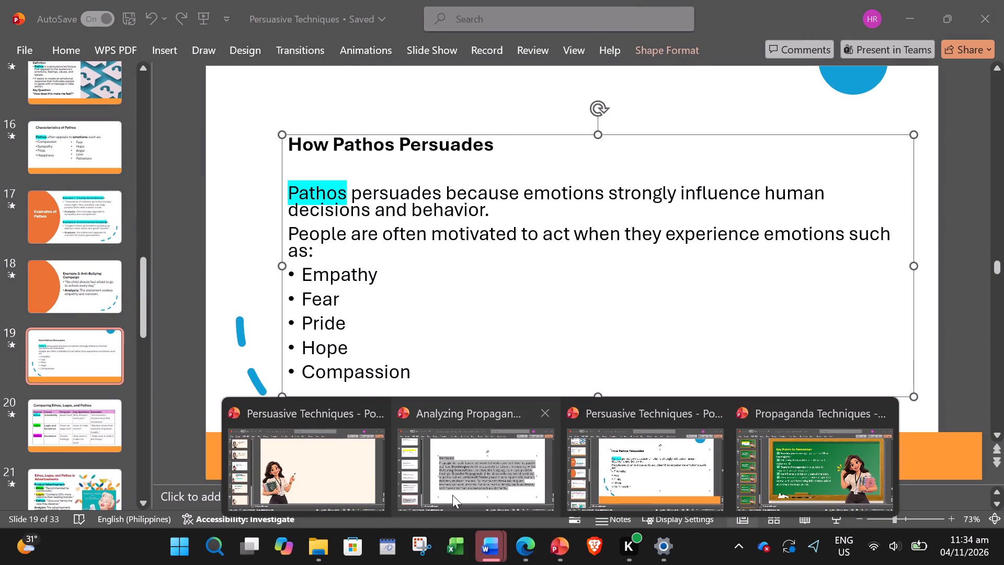
pyautogui.click(373, 468)
pyautogui.hotkey('ctrl', 'v')
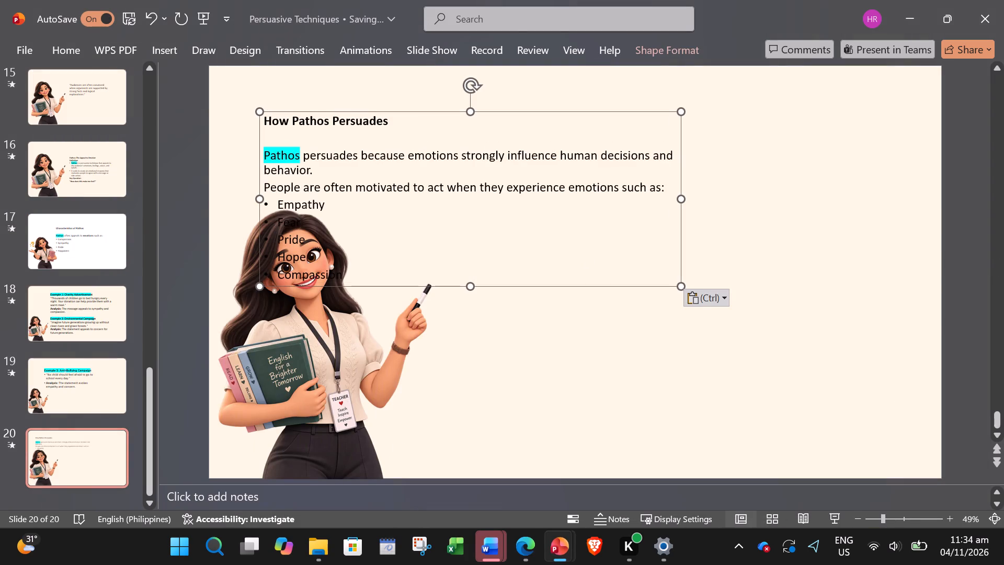
# Move the How Pathos Persuades box into the empty area to the right of the teacher on slide 20.
pyautogui.click(552, 109)
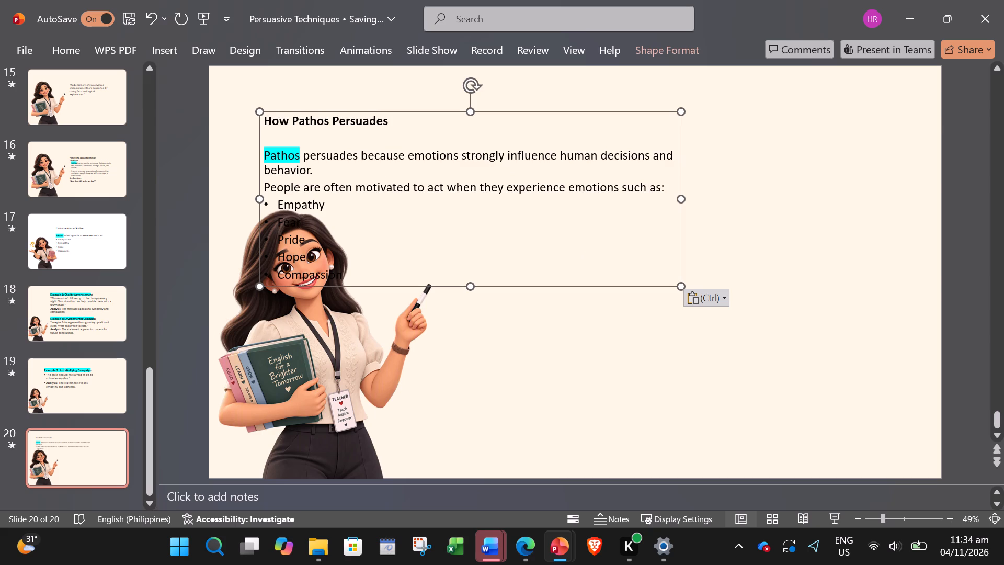
pyautogui.moveTo(552, 109); pyautogui.dragTo(761, 114)
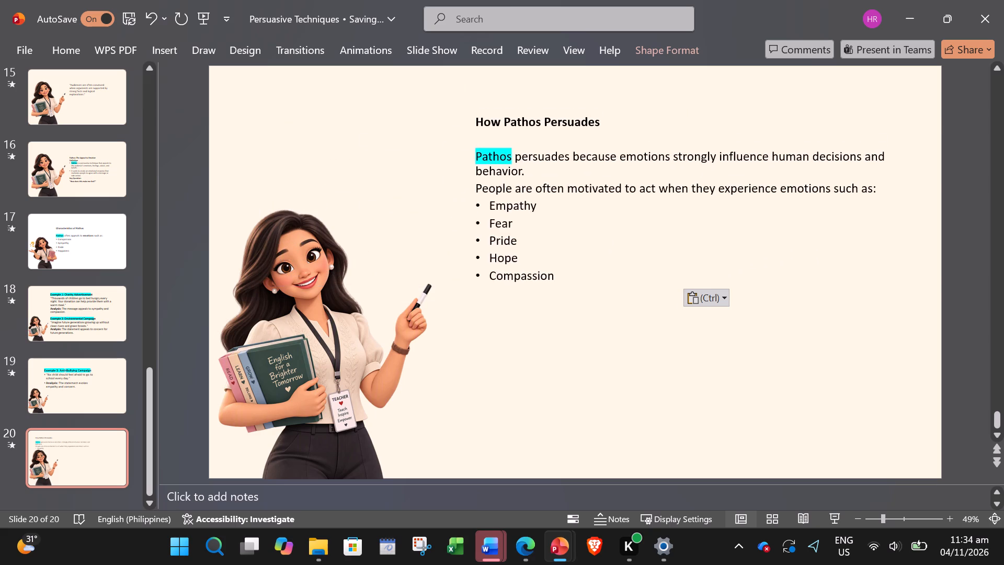
pyautogui.moveTo(761, 114); pyautogui.dragTo(748, 148)
# Enlarge all the How Pathos Persuades text and extend the box's lower edge to near the bottom of slide 20.
pyautogui.moveTo(588, 315); pyautogui.dragTo(405, 123)
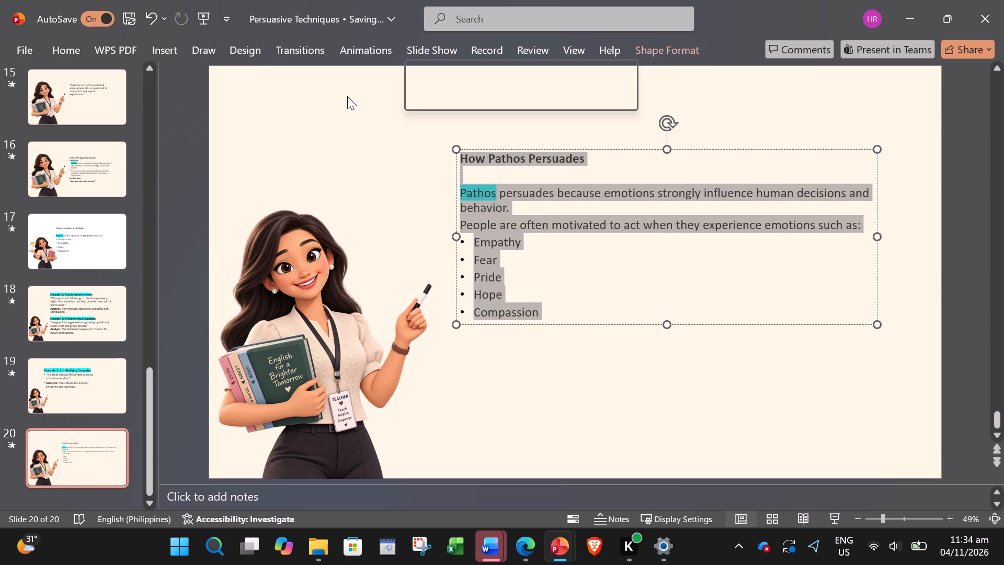
pyautogui.click(59, 47)
pyautogui.doubleClick(286, 110)
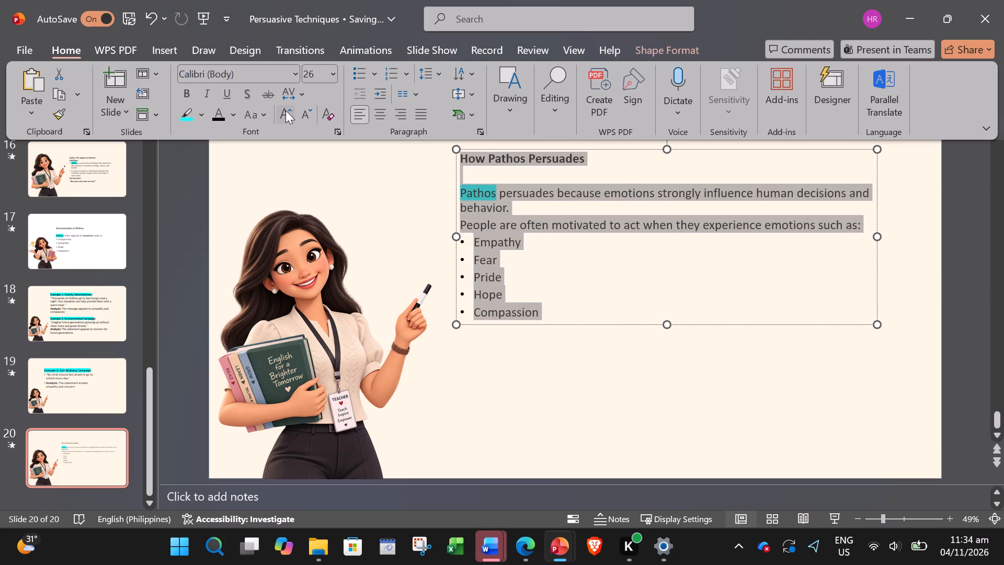
pyautogui.click(462, 329)
pyautogui.moveTo(460, 325); pyautogui.dragTo(444, 462)
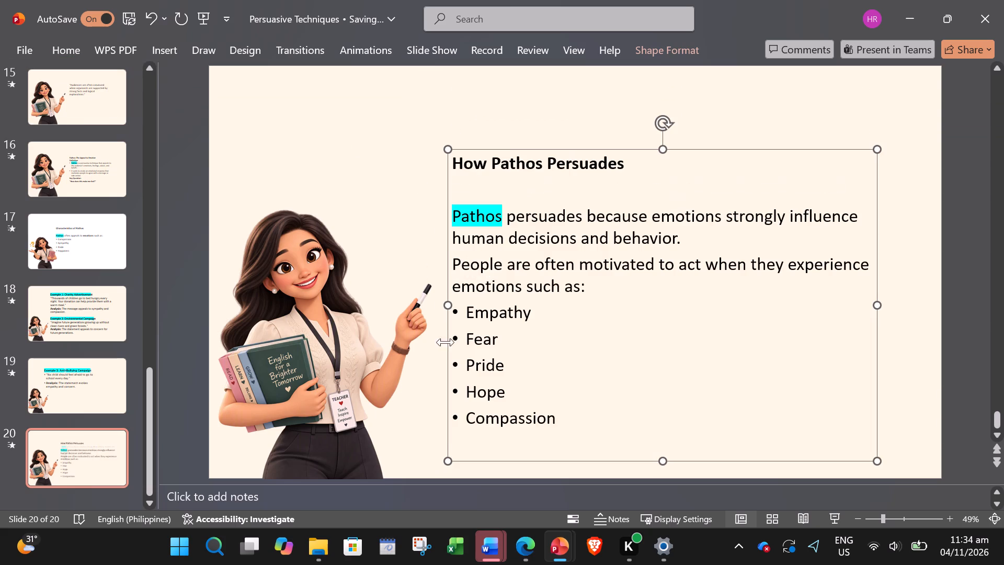
# Duplicate the How Pathos Persuades slide at the end of the teacher-themed deck as slide 21.
pyautogui.scroll(-1, 98, 477)
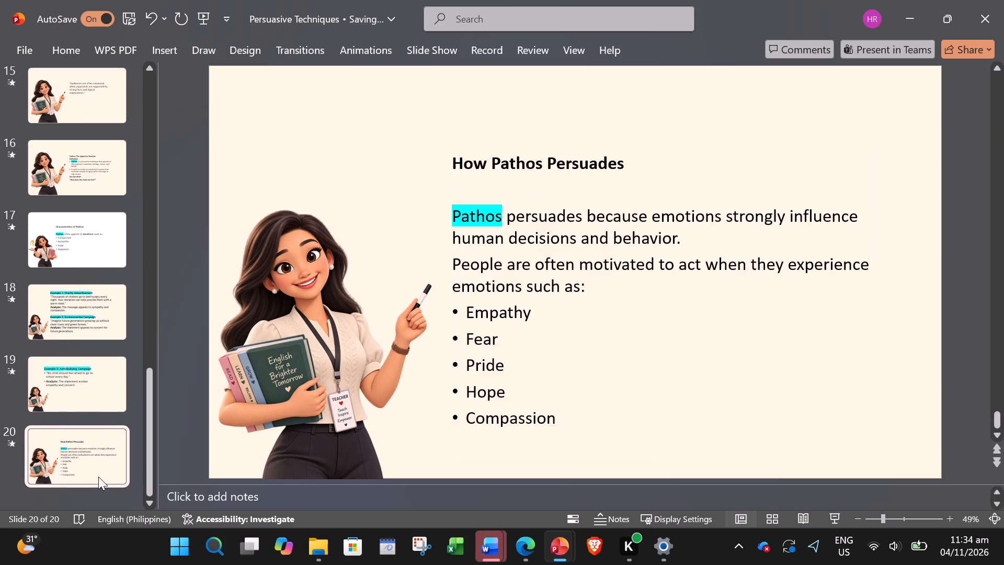
pyautogui.scroll(-1, 98, 477)
pyautogui.scroll(-1, 92, 412)
pyautogui.click(83, 443)
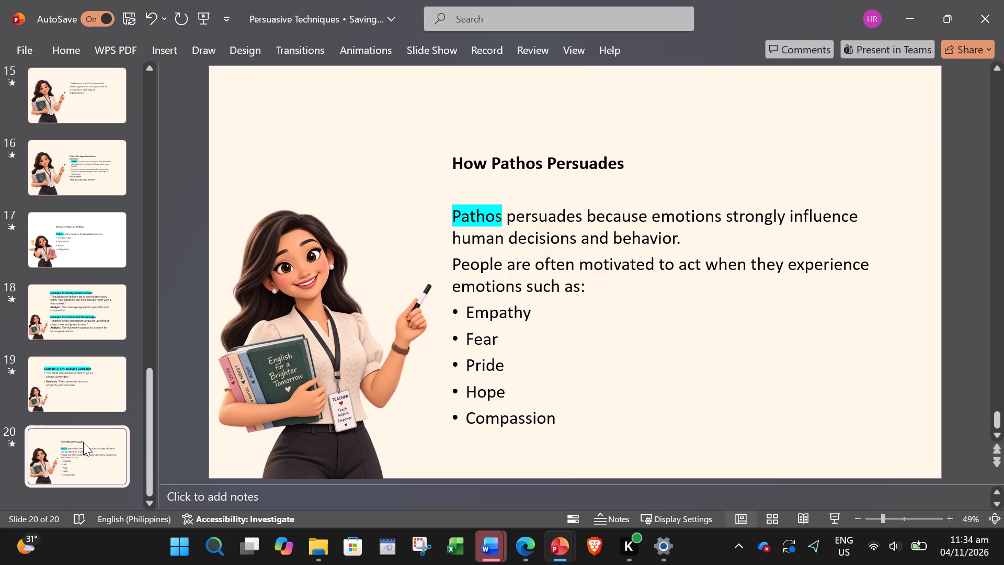
pyautogui.rightClick(83, 443)
pyautogui.click(187, 217)
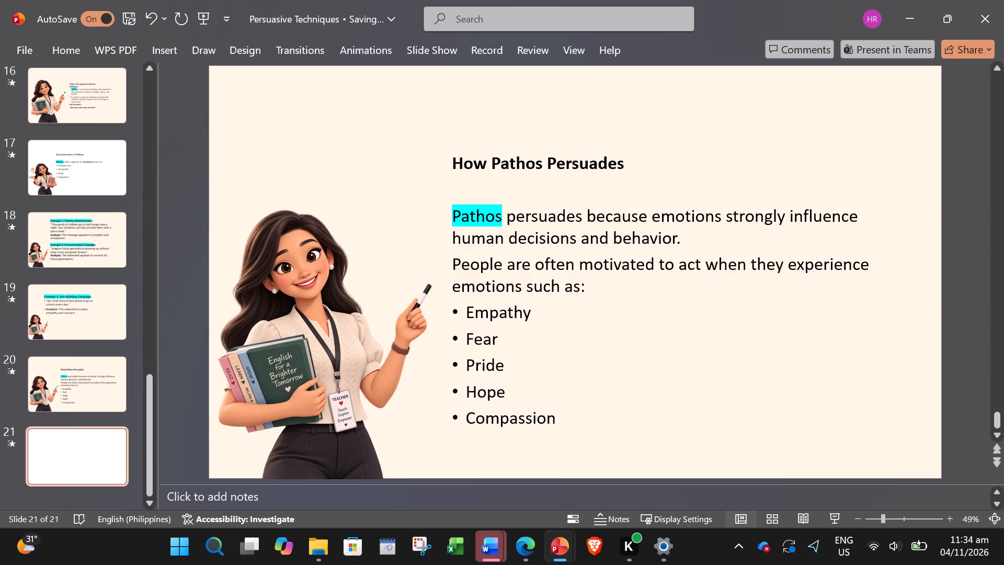
# Replace all the text in teacher-themed slide 21's text box with the title "Comparing Ethos, Logos, and Pathos" copied from original slide 20.
pyautogui.click(572, 553)
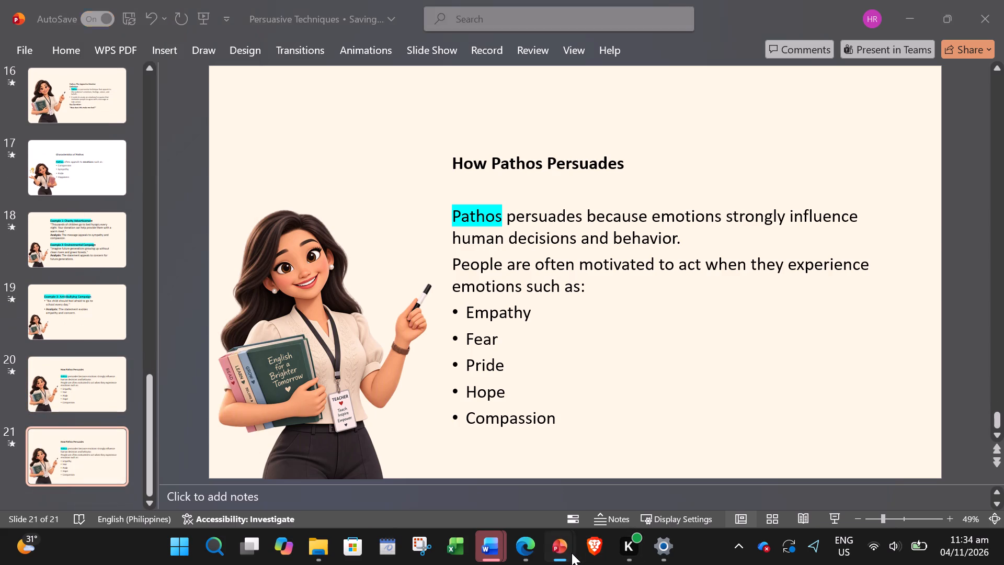
pyautogui.click(644, 476)
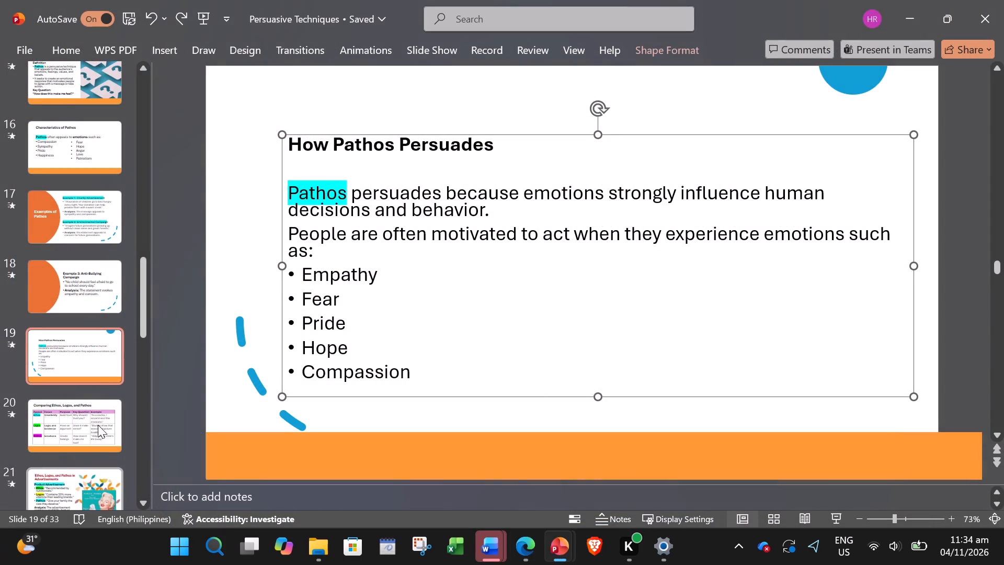
pyautogui.scroll(-1, 99, 380)
pyautogui.click(72, 324)
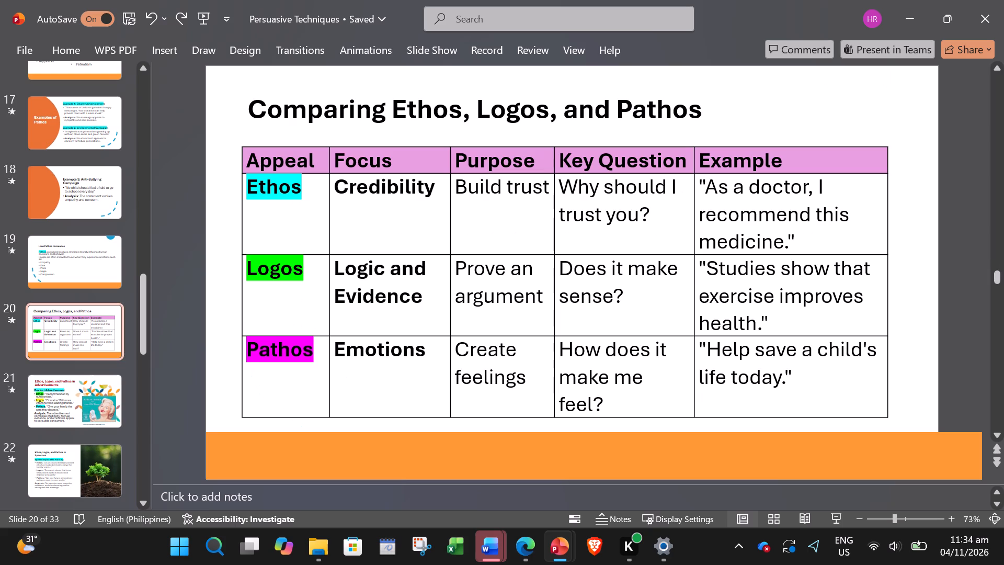
pyautogui.click(266, 119)
pyautogui.moveTo(253, 103); pyautogui.dragTo(671, 108)
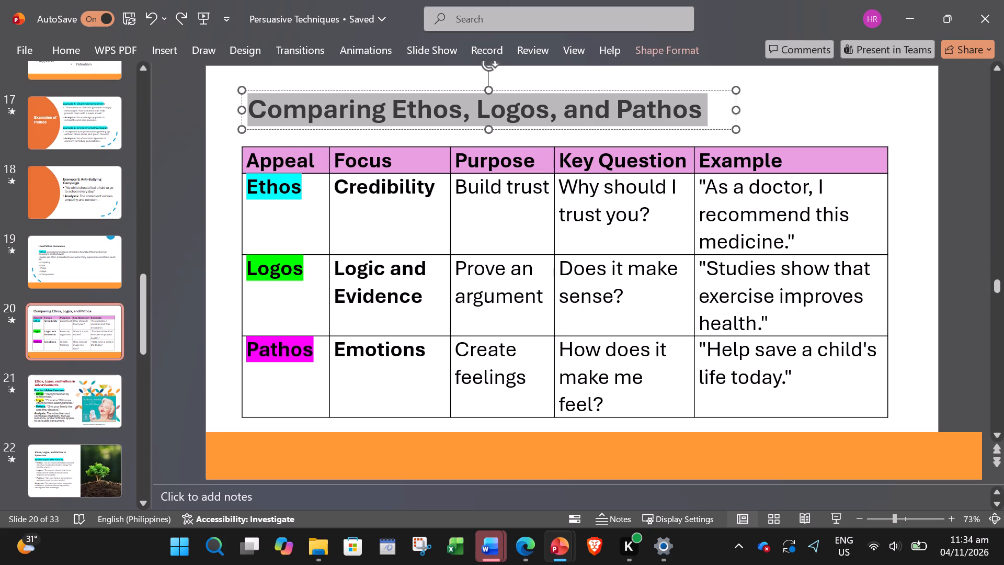
pyautogui.moveTo(671, 108); pyautogui.dragTo(707, 108)
pyautogui.hotkey('ctrl', 'c')
pyautogui.click(488, 555)
pyautogui.click(559, 553)
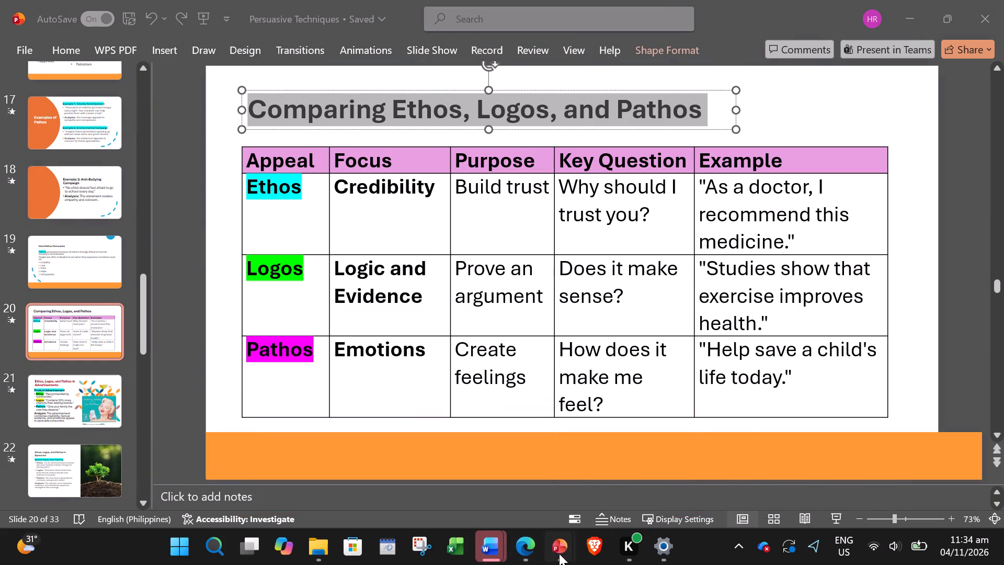
pyautogui.click(332, 472)
pyautogui.click(80, 463)
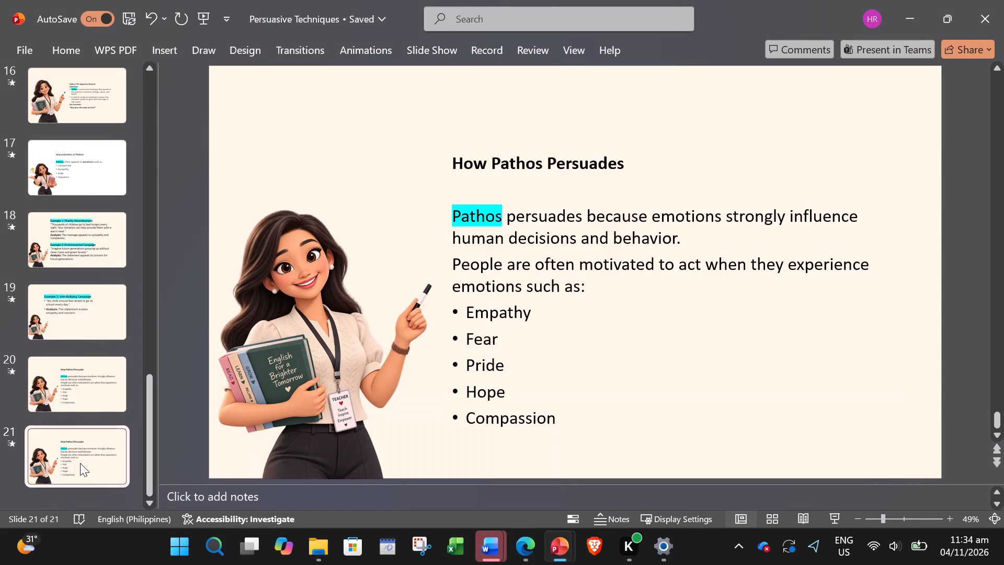
pyautogui.click(79, 462)
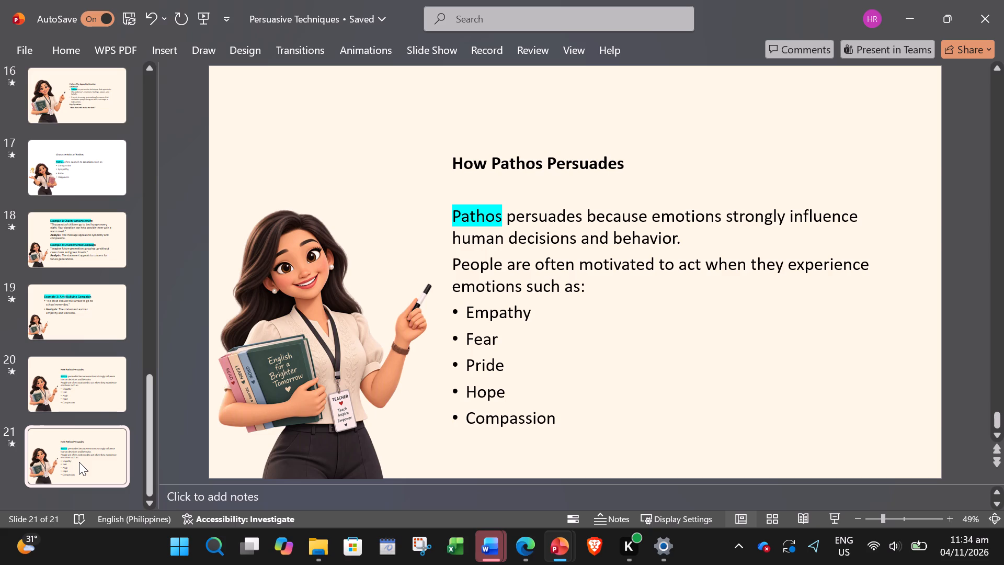
pyautogui.click(76, 462)
pyautogui.click(554, 417)
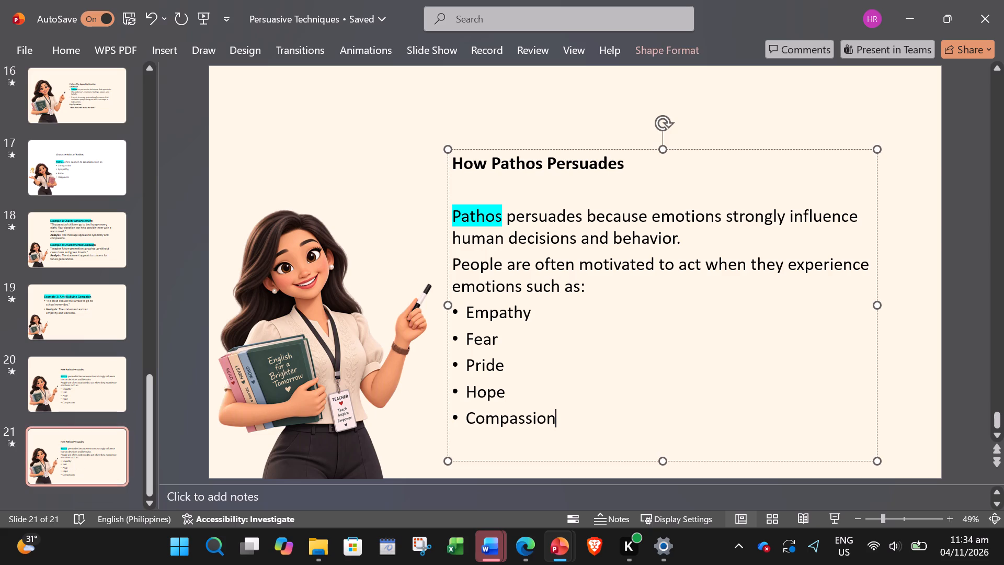
pyautogui.moveTo(554, 417); pyautogui.dragTo(444, 163)
pyautogui.hotkey('ctrl', 'v')
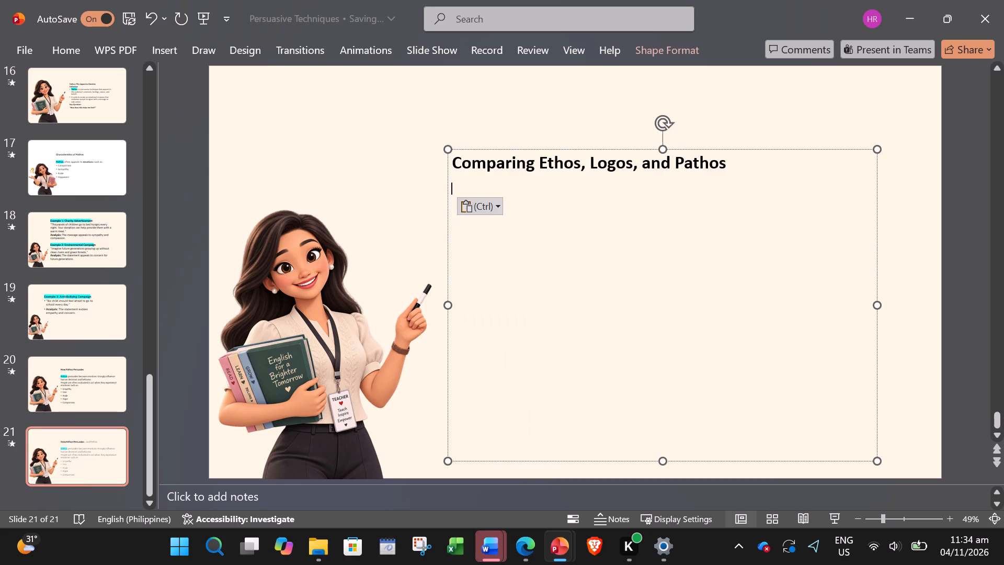
# Copy the comparison table from original slide 20 onto teacher-themed slide 21, placing it below the title beside the teacher.
pyautogui.click(559, 543)
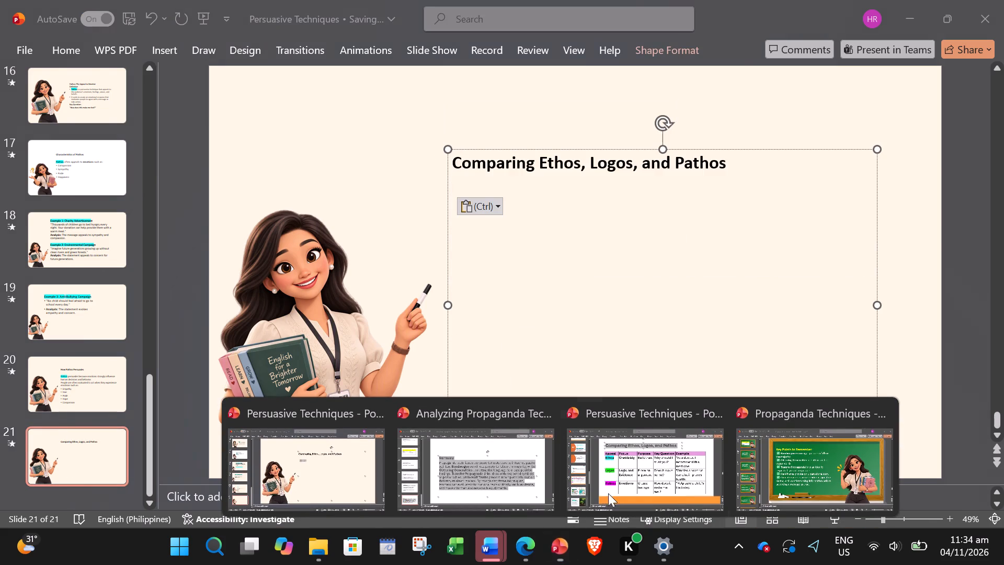
pyautogui.click(641, 477)
pyautogui.click(552, 183)
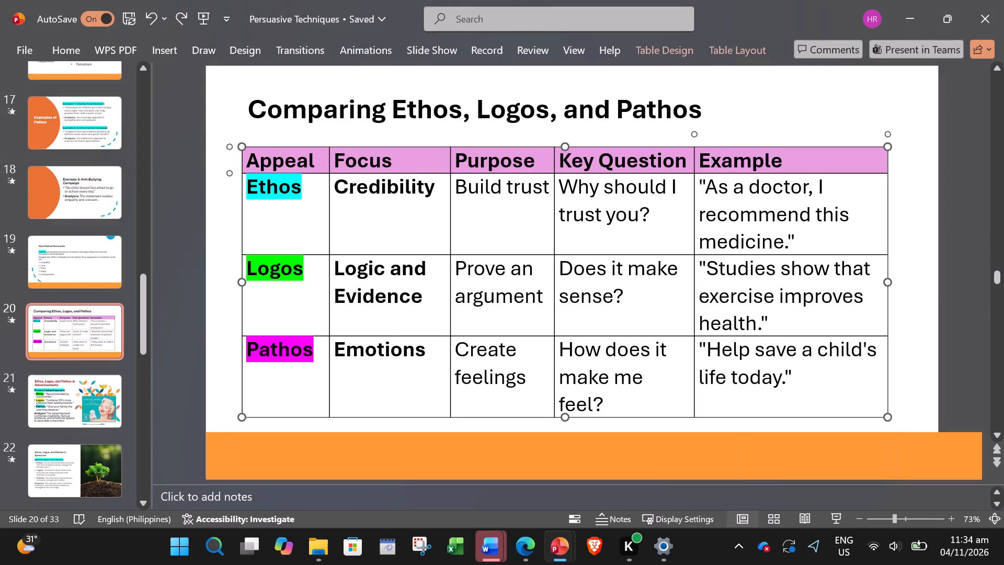
pyautogui.click(757, 146)
pyautogui.hotkey('ctrl', 'c')
pyautogui.click(565, 540)
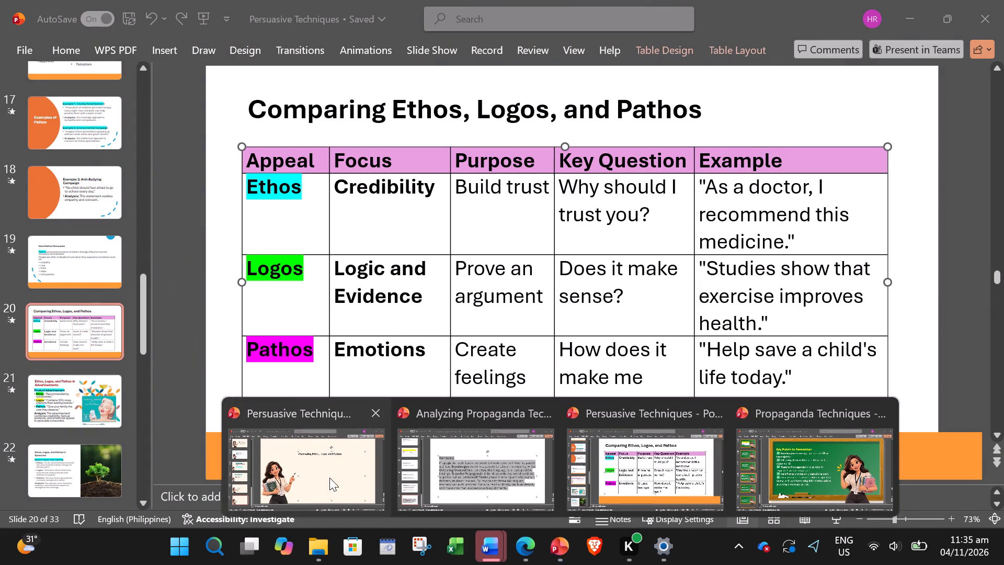
pyautogui.click(329, 478)
pyautogui.click(908, 265)
pyautogui.hotkey('ctrl', 'v')
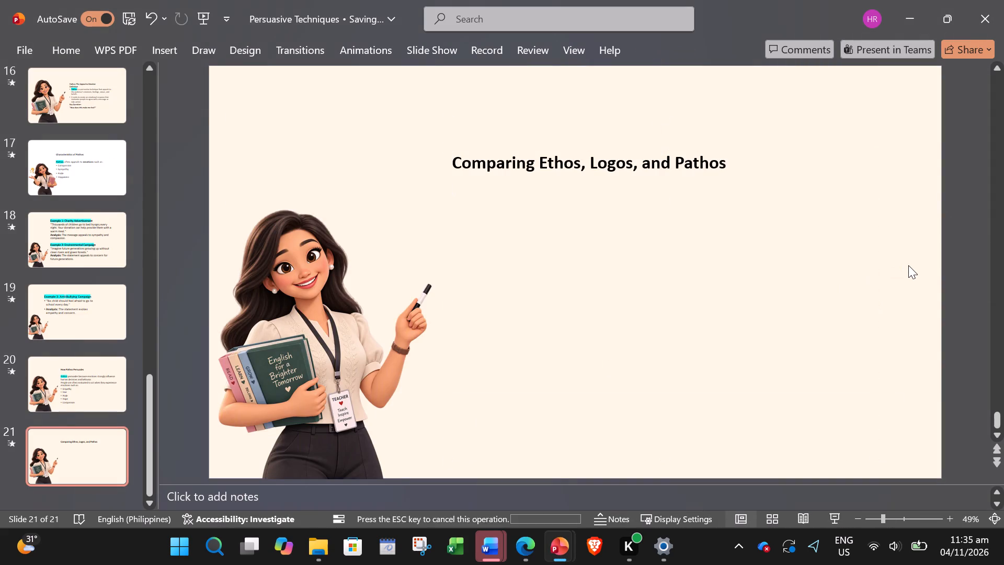
pyautogui.moveTo(595, 121); pyautogui.dragTo(781, 187)
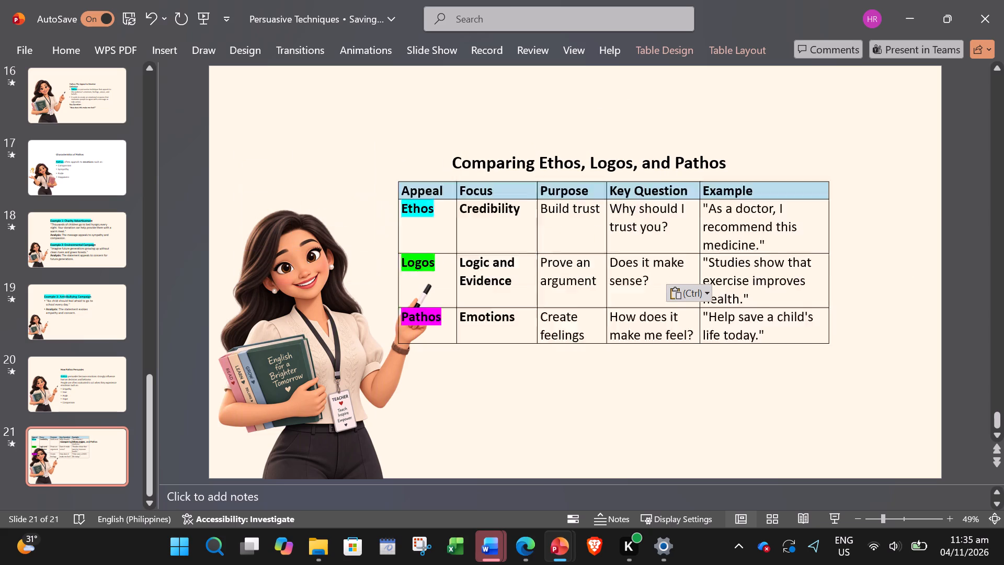
pyautogui.moveTo(781, 187); pyautogui.dragTo(816, 212)
# Shade the Ethos, Logos and Pathos rows of the comparison table white, leaving out the header row.
pyautogui.moveTo(804, 355); pyautogui.dragTo(590, 265)
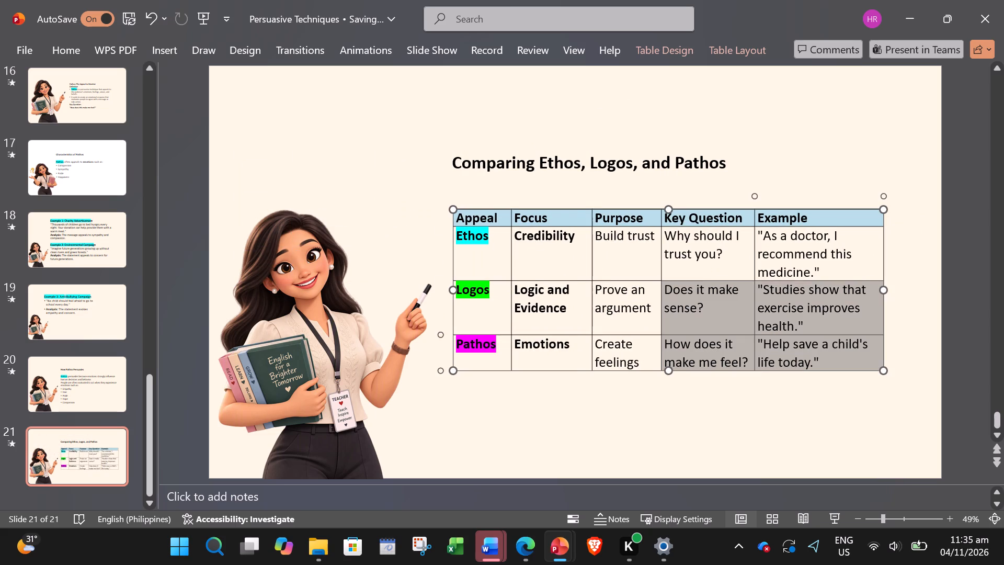
pyautogui.moveTo(590, 265); pyautogui.dragTo(502, 249)
pyautogui.click(667, 50)
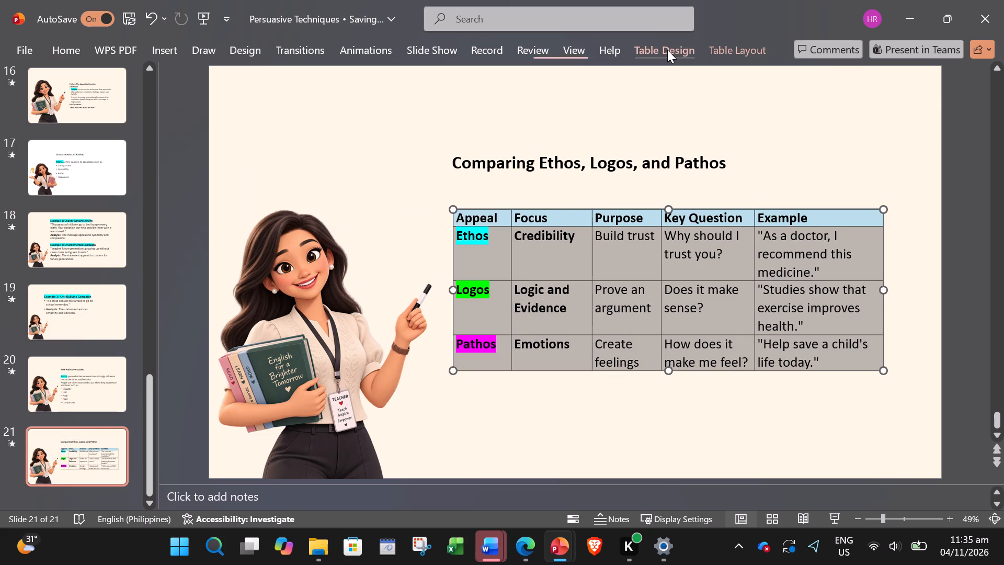
pyautogui.click(635, 71)
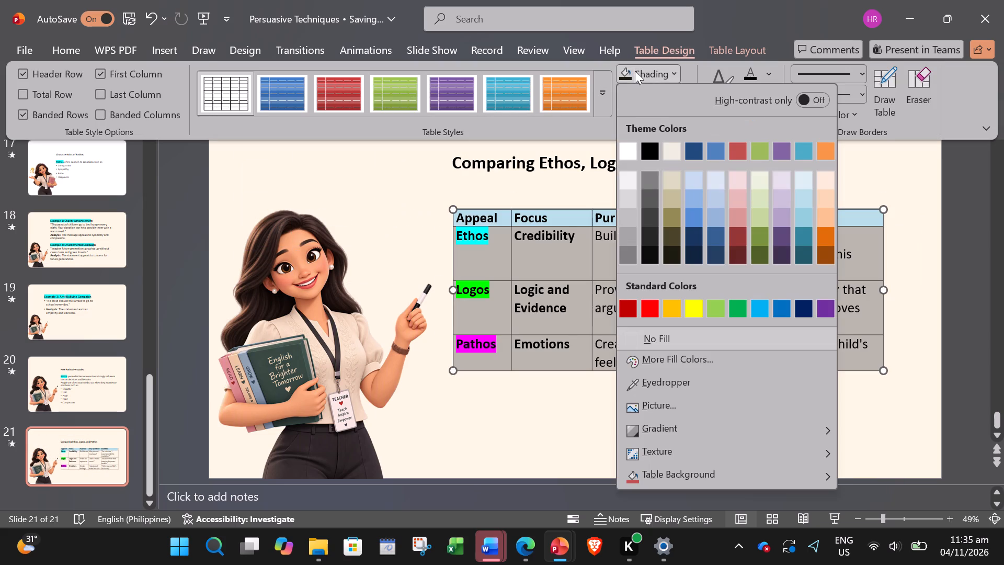
pyautogui.click(622, 159)
pyautogui.click(560, 413)
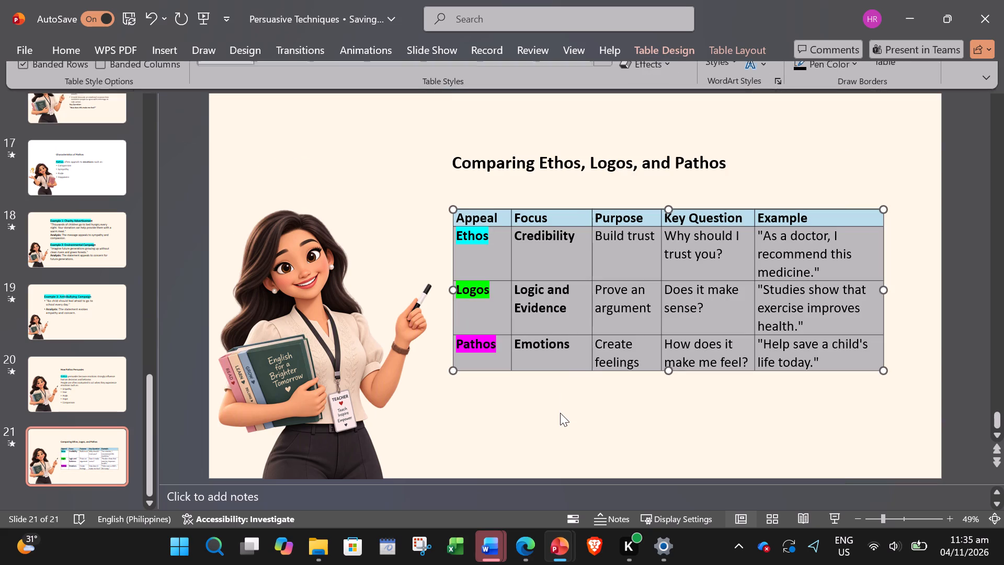
pyautogui.click(560, 413)
# Duplicate the comparison table slide at the end of the teacher-themed deck as slide 22.
pyautogui.click(89, 451)
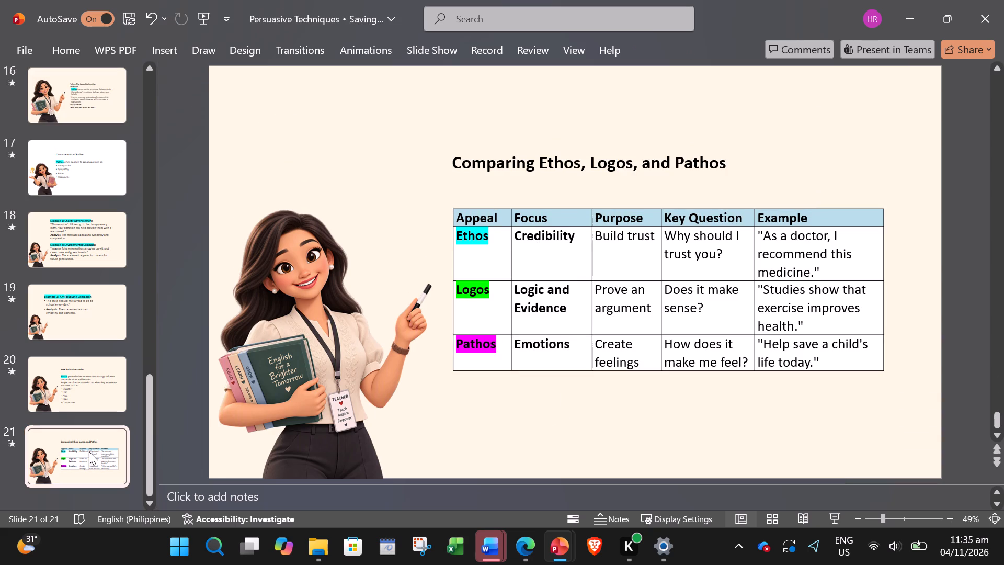
pyautogui.rightClick(89, 451)
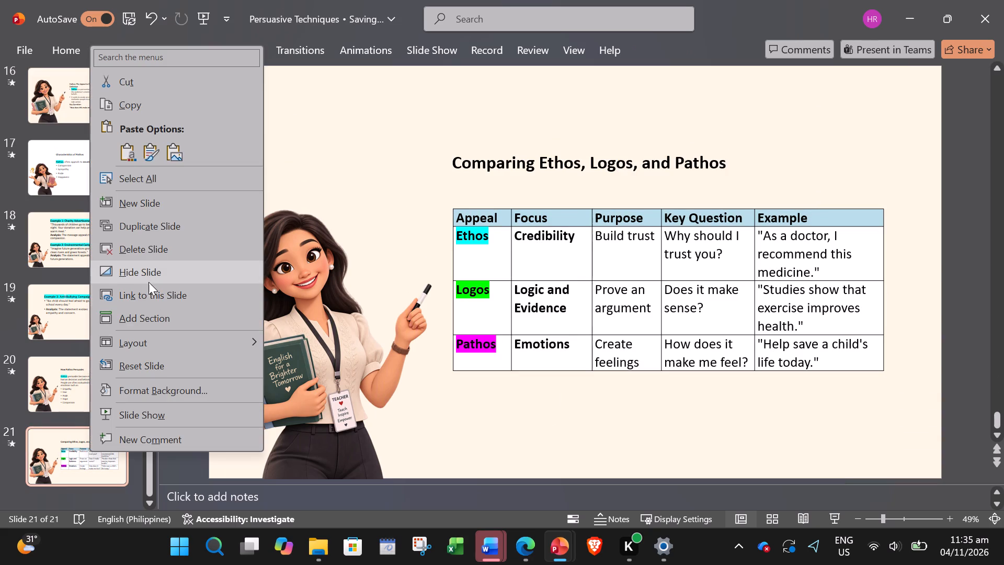
pyautogui.click(158, 224)
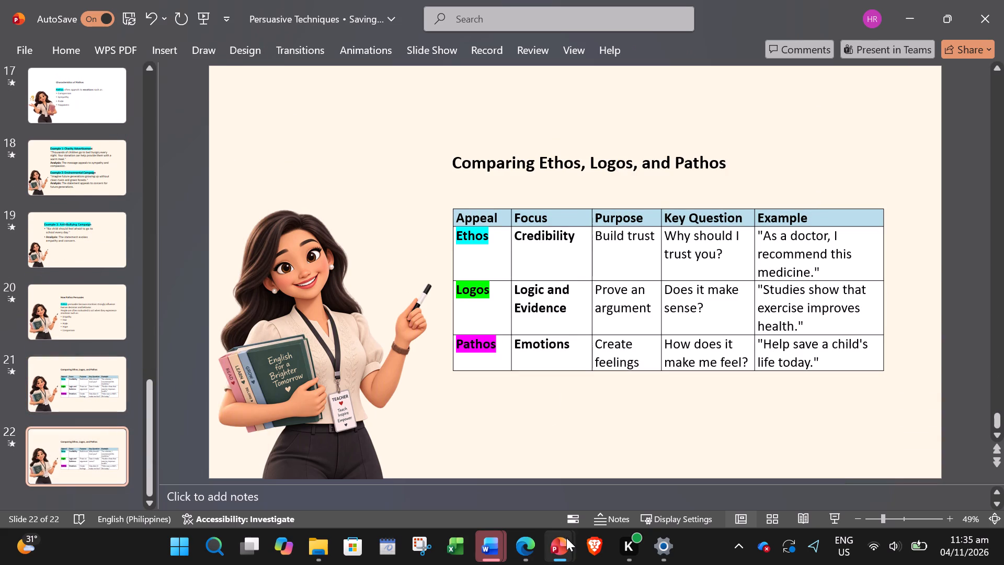
# Copy the Product Advertisement text, from its heading through the analysis paragraph, from original slide 21.
pyautogui.click(566, 538)
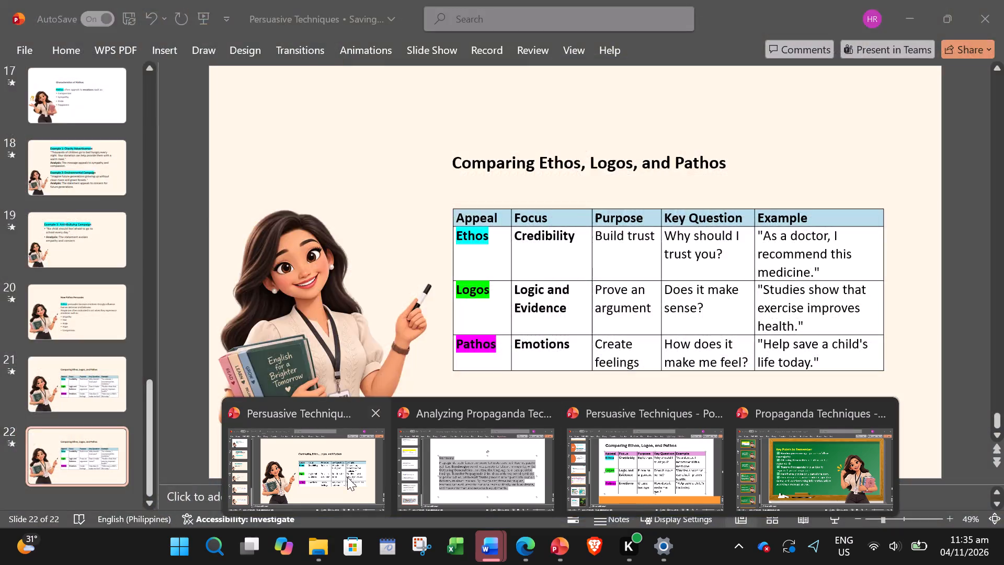
pyautogui.click(726, 480)
pyautogui.click(87, 394)
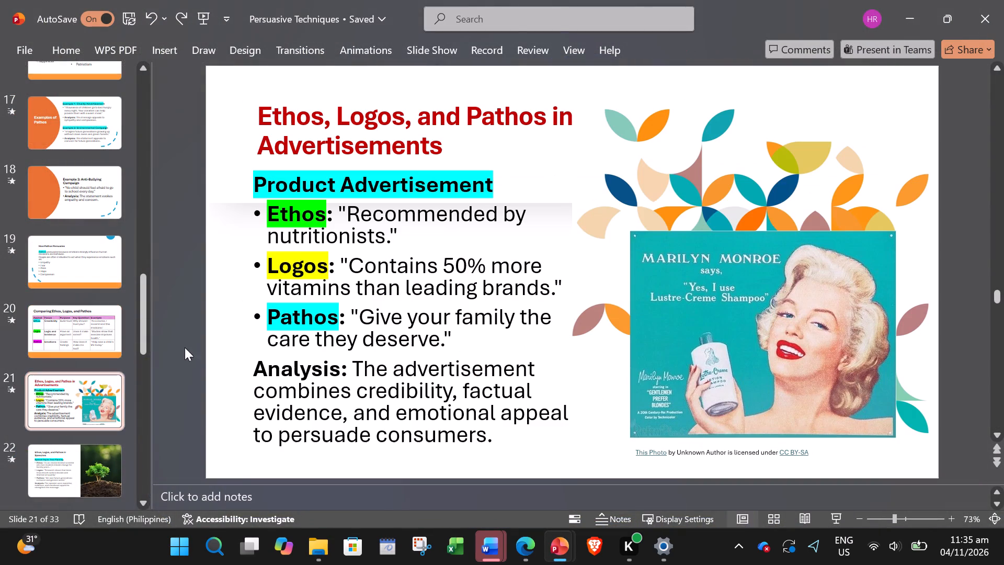
pyautogui.click(486, 210)
pyautogui.moveTo(519, 449); pyautogui.dragTo(222, 193)
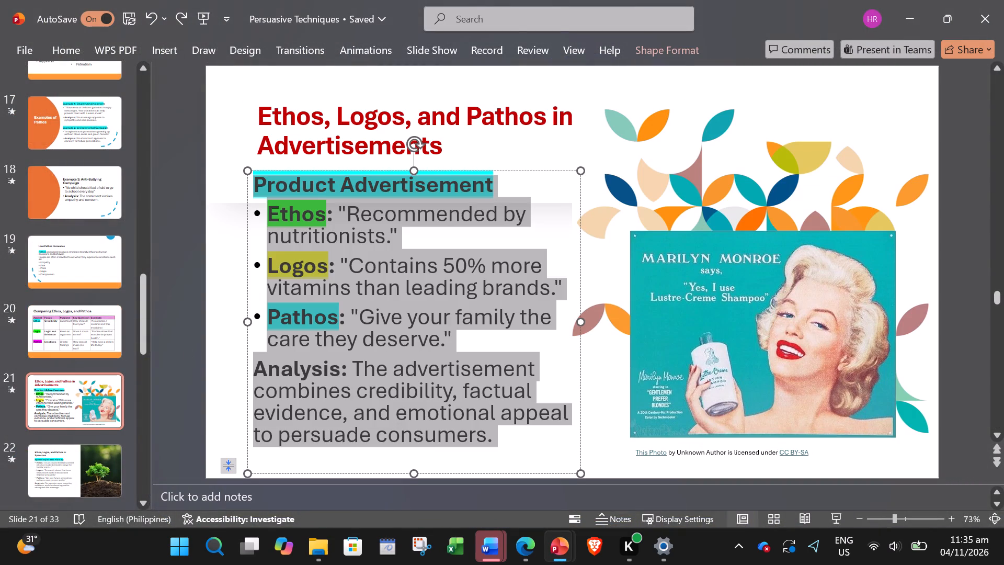
pyautogui.moveTo(222, 193); pyautogui.dragTo(220, 180)
pyautogui.hotkey('ctrl', 'c')
# Duplicate teacher-themed slide 22 at the end of the deck as slide 23.
pyautogui.click(551, 552)
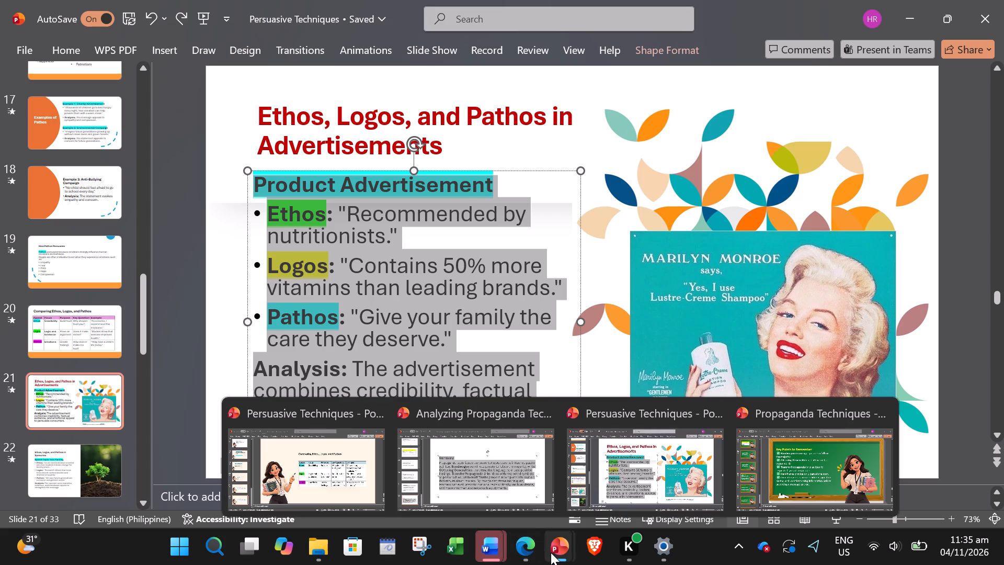
pyautogui.click(348, 469)
pyautogui.rightClick(107, 457)
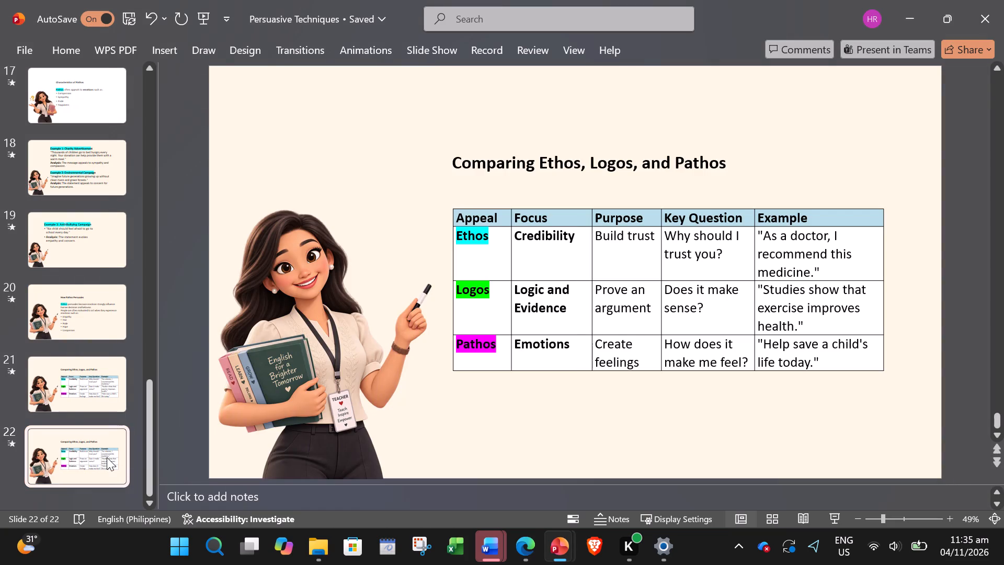
pyautogui.click(198, 239)
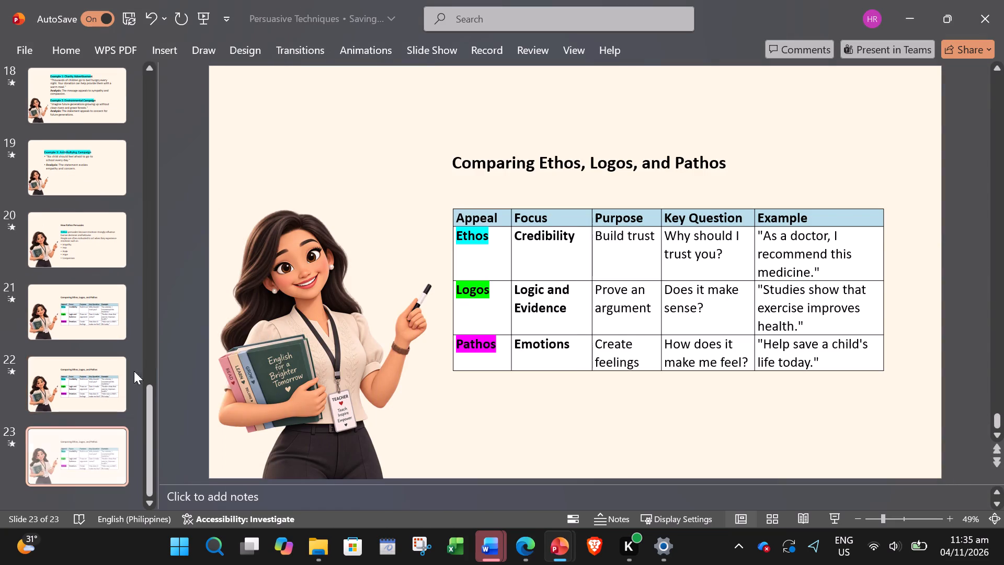
# Delete the comparison table from teacher-themed slide 22.
pyautogui.click(126, 379)
pyautogui.click(532, 299)
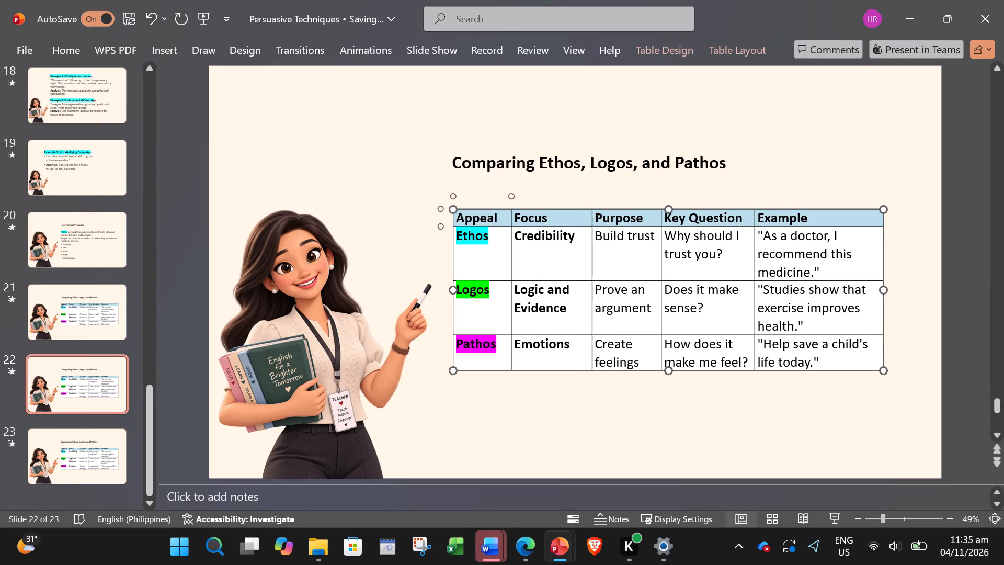
pyautogui.click(503, 210)
pyautogui.press('Delete')
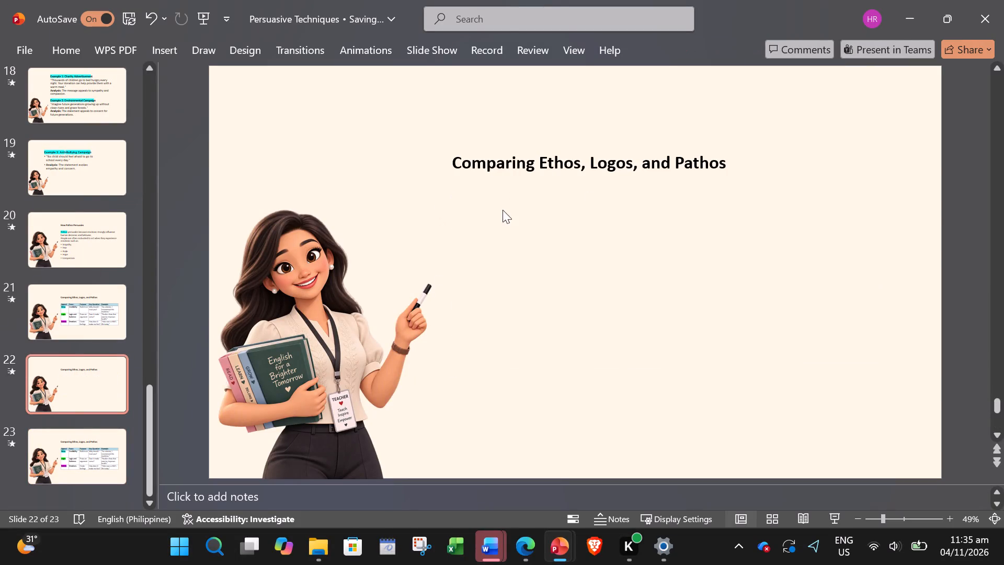
# Paste the Product Advertisement text onto teacher-themed slide 22 and place it below the title beside the teacher.
pyautogui.hotkey('ctrl', 'v')
pyautogui.moveTo(503, 210); pyautogui.dragTo(592, 204)
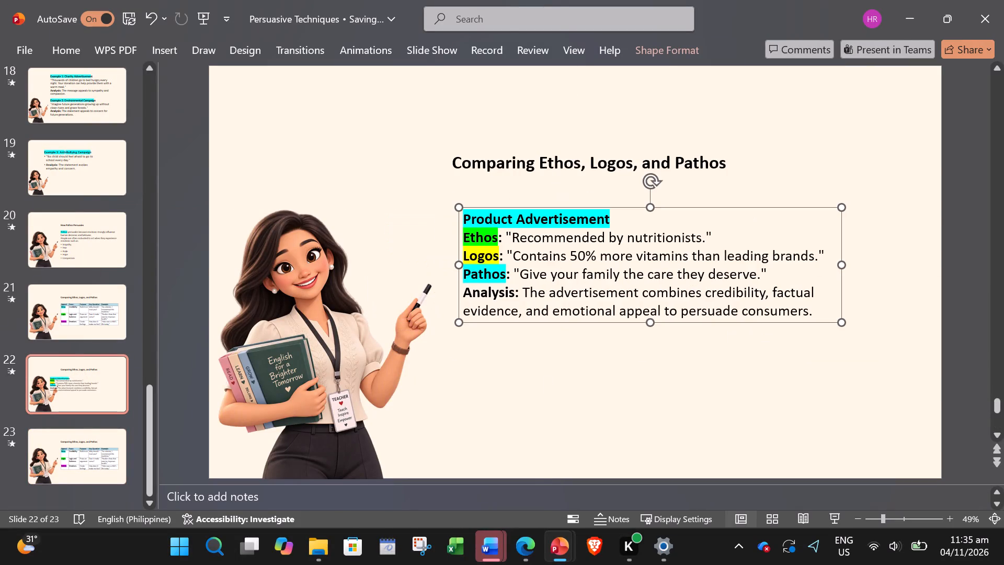
# Copy the title "Ethos, Logos, and Pathos in Advertisements" from slide 21 of the original deck.
pyautogui.click(534, 556)
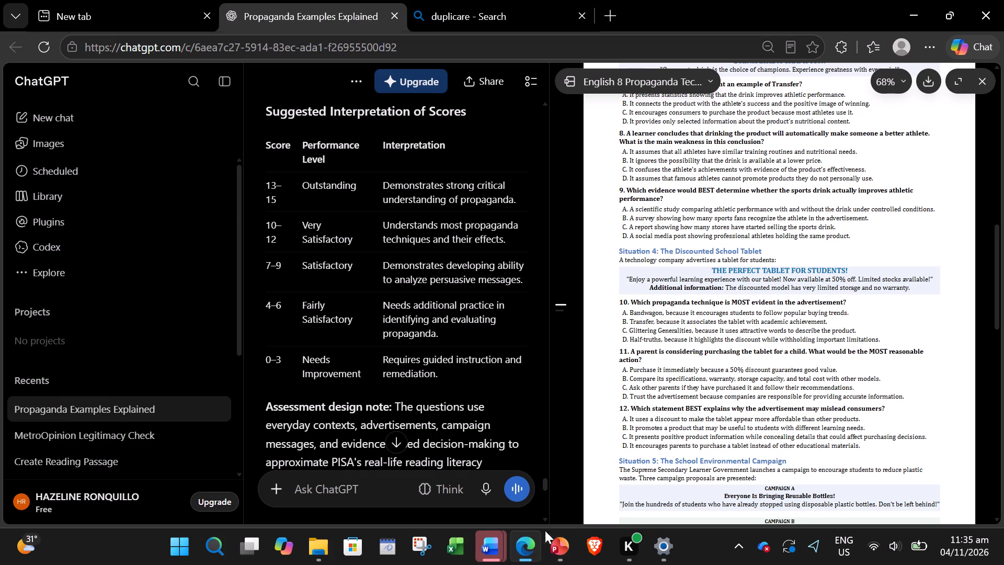
pyautogui.click(562, 564)
pyautogui.click(625, 485)
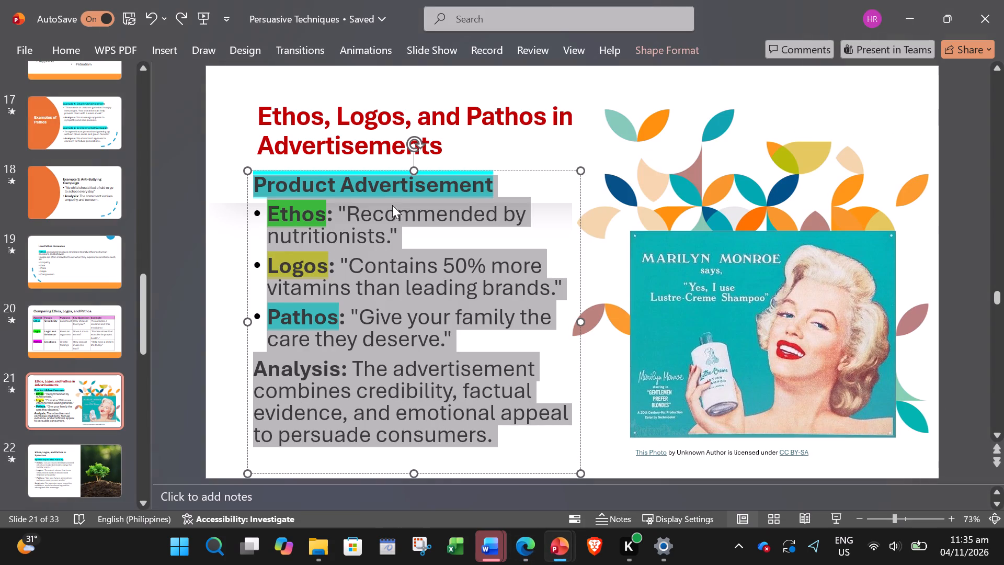
pyautogui.moveTo(261, 107); pyautogui.dragTo(441, 163)
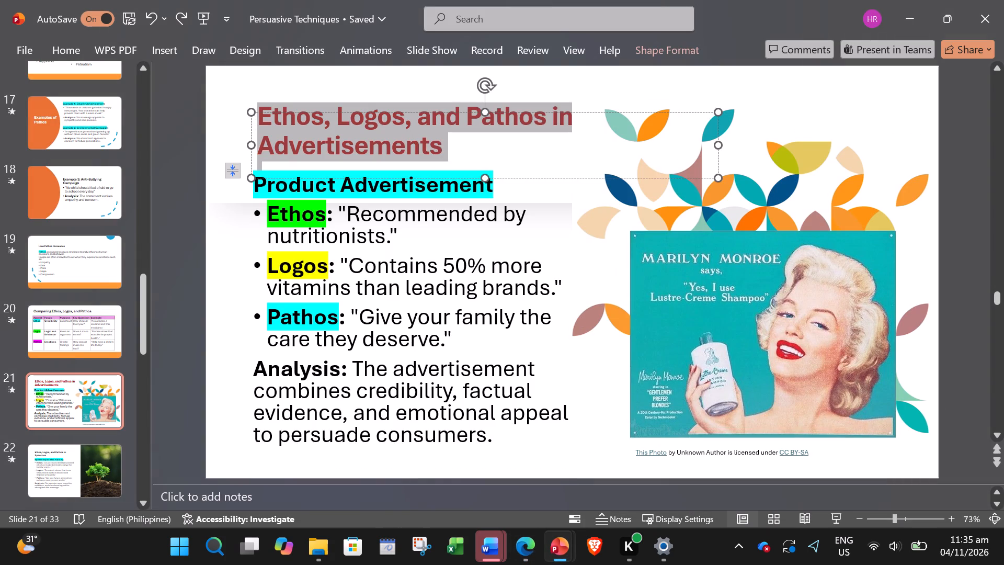
pyautogui.hotkey('ctrl', 'c')
# Replace the comparison title on teacher-themed slide 22 with the copied advertisements title, placed just above the Product Advertisement text.
pyautogui.click(558, 549)
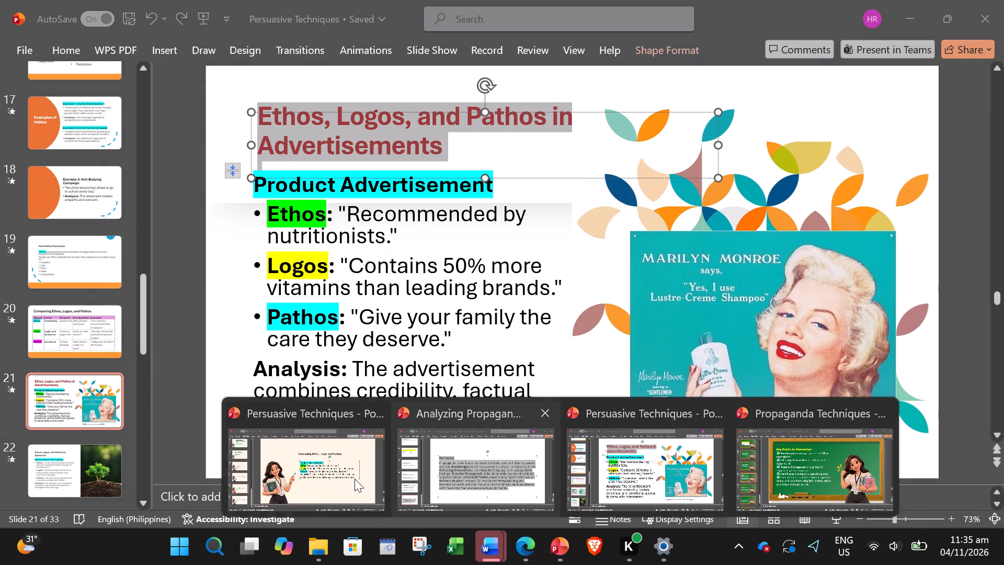
pyautogui.click(334, 477)
pyautogui.click(695, 168)
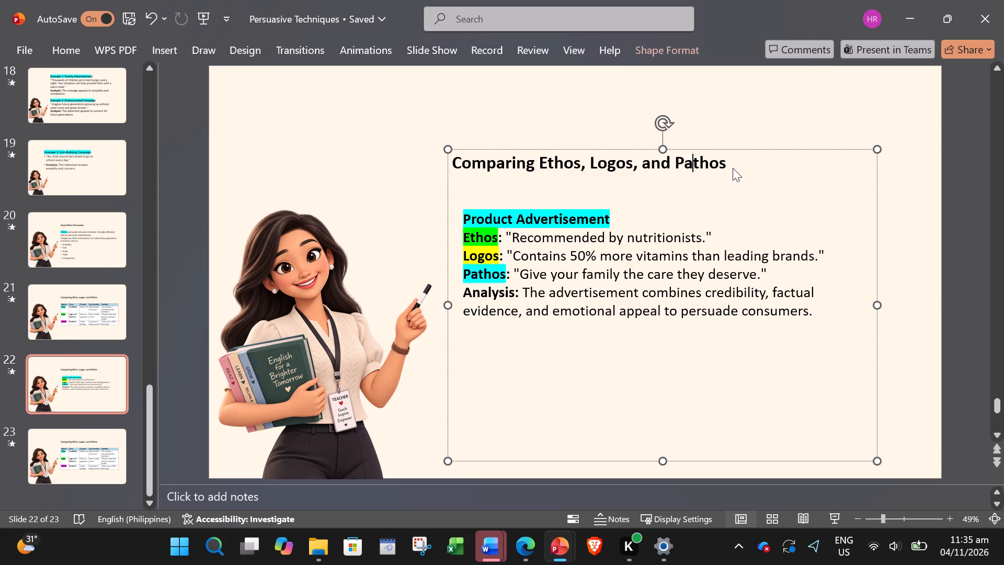
pyautogui.click(734, 168)
pyautogui.click(711, 166)
pyautogui.press('Right')
pyautogui.click(748, 149)
pyautogui.press('Delete')
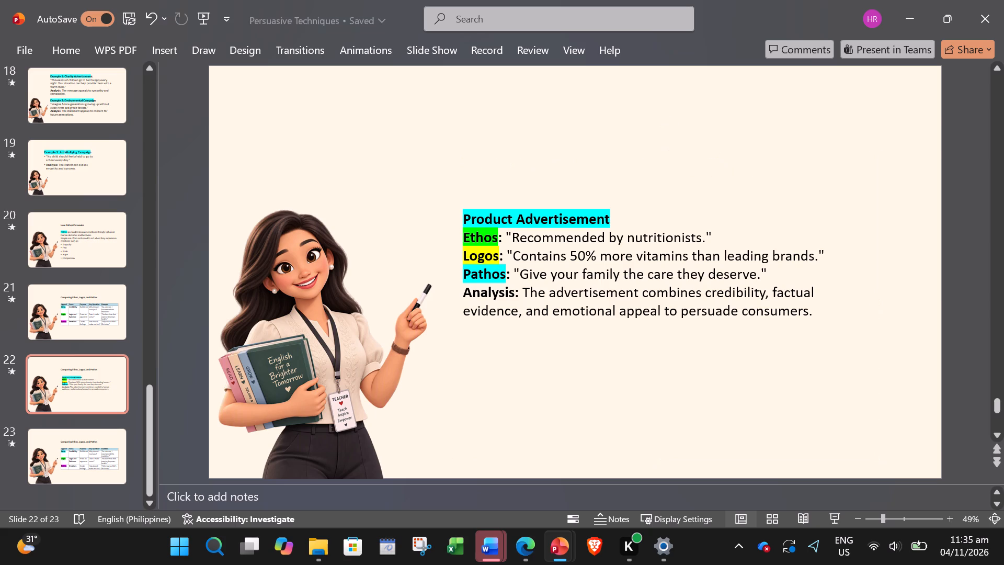
pyautogui.hotkey('ctrl', 'v')
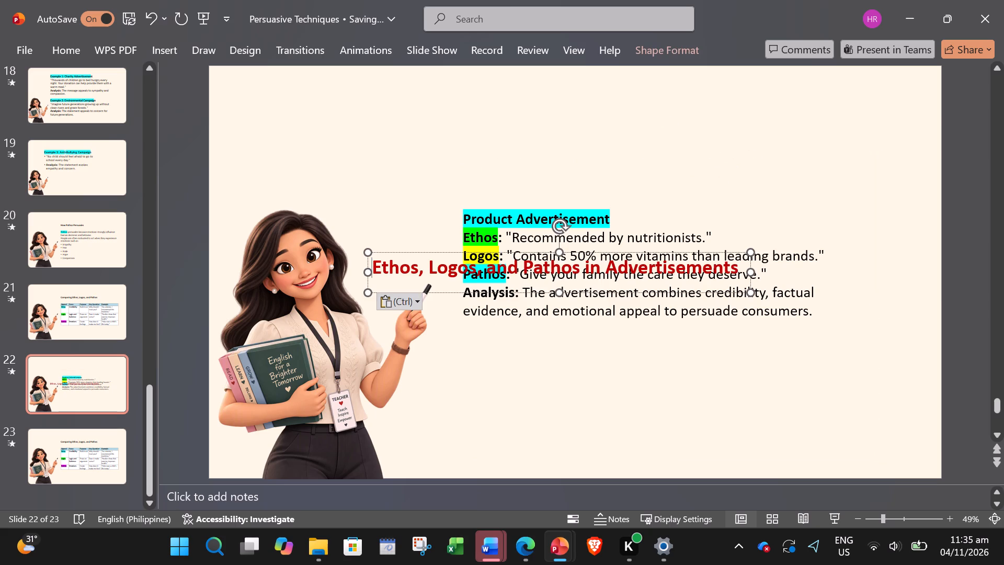
pyautogui.moveTo(418, 253); pyautogui.dragTo(435, 156)
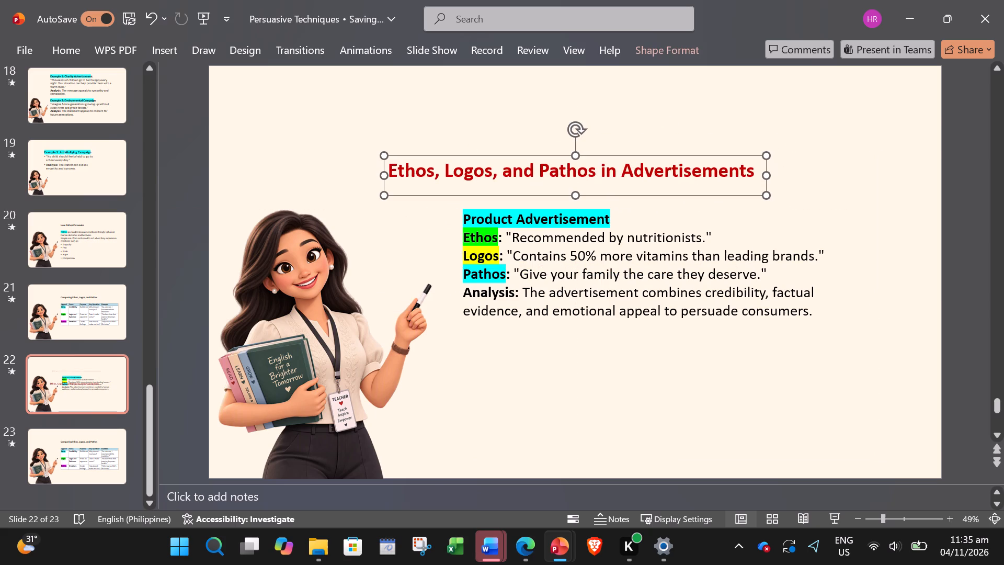
# Delete the comparison table and its title from teacher-themed slide 23, leaving only the teacher picture.
pyautogui.click(76, 441)
pyautogui.click(497, 293)
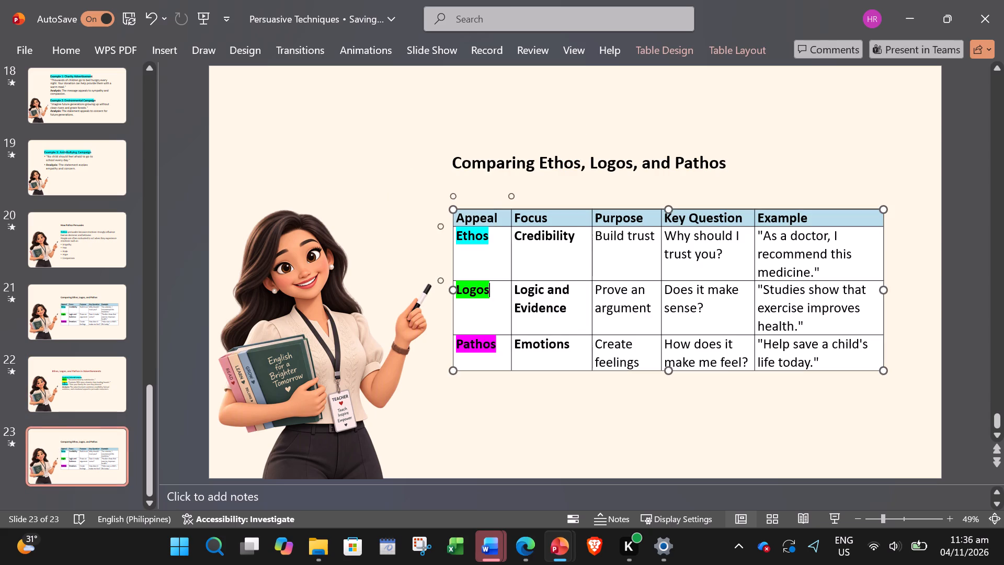
pyautogui.click(473, 210)
pyautogui.press('BackSpace')
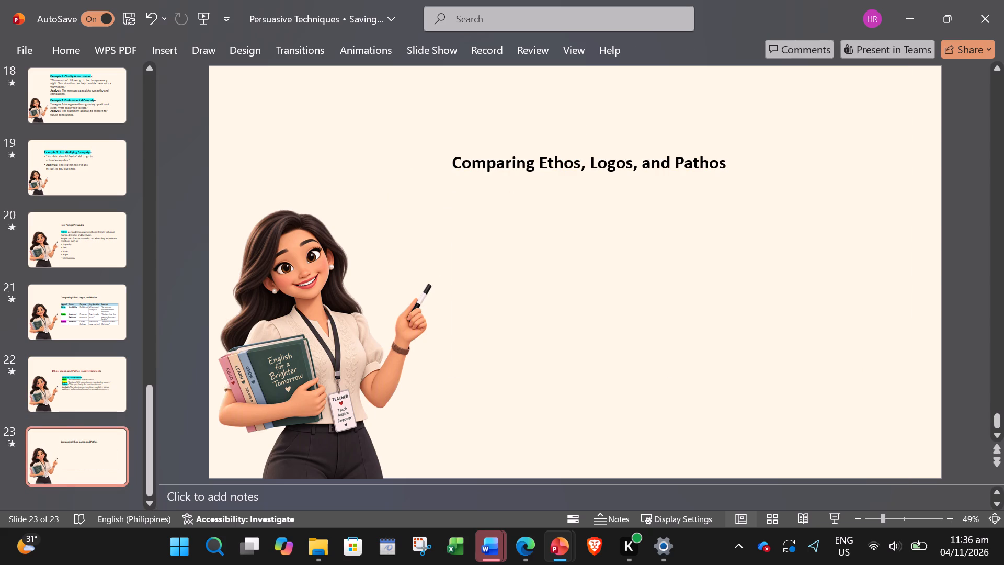
pyautogui.click(489, 165)
pyautogui.click(485, 151)
pyautogui.press('BackSpace')
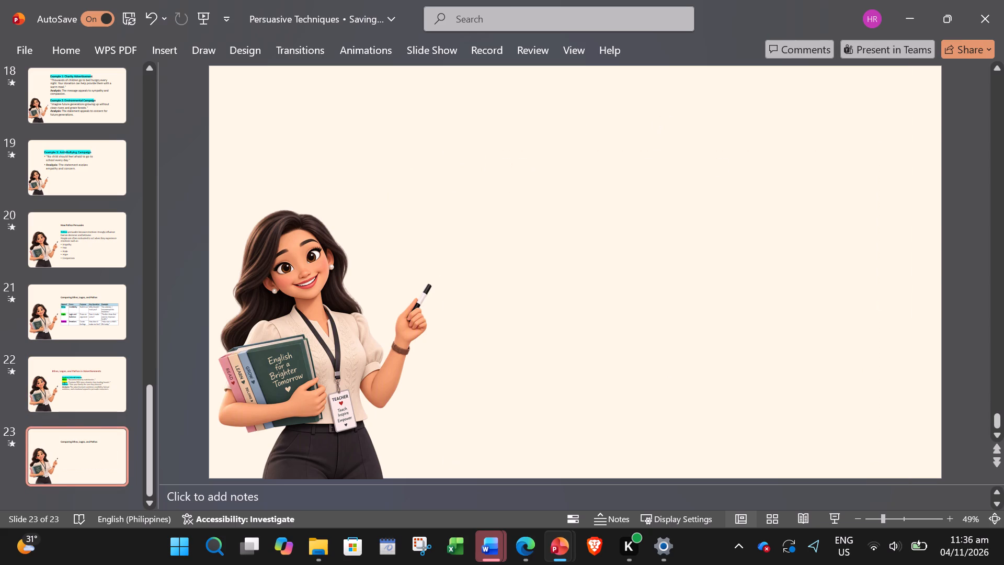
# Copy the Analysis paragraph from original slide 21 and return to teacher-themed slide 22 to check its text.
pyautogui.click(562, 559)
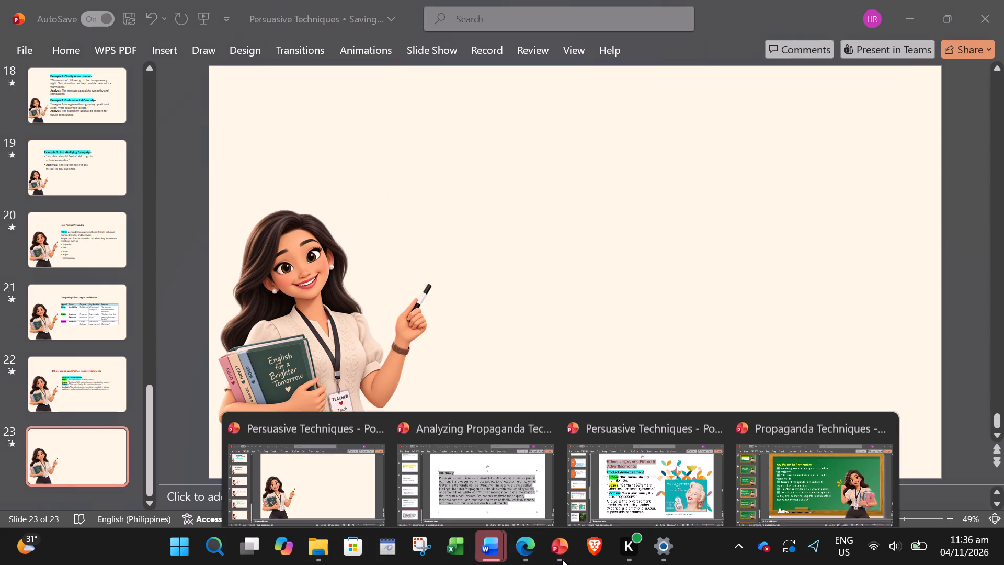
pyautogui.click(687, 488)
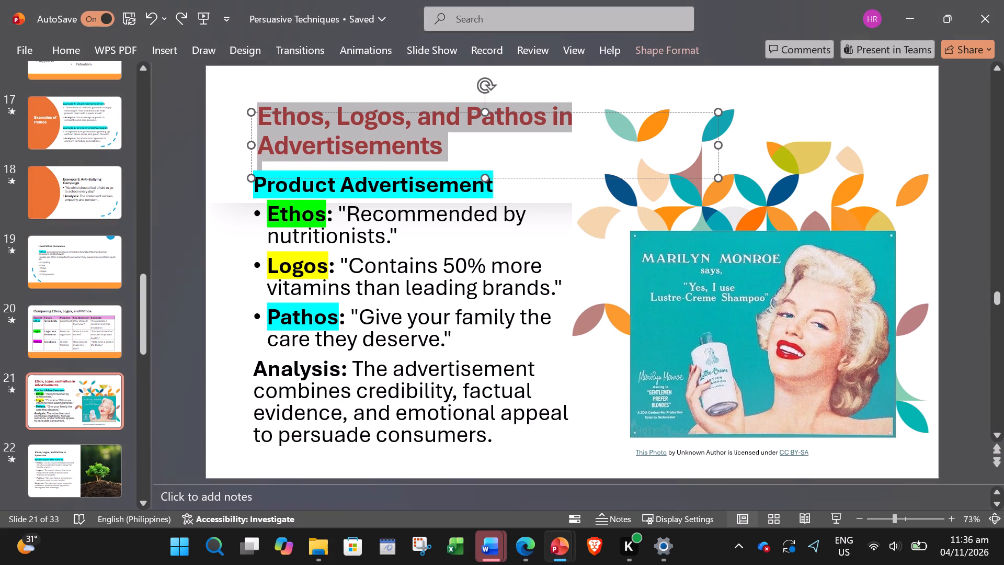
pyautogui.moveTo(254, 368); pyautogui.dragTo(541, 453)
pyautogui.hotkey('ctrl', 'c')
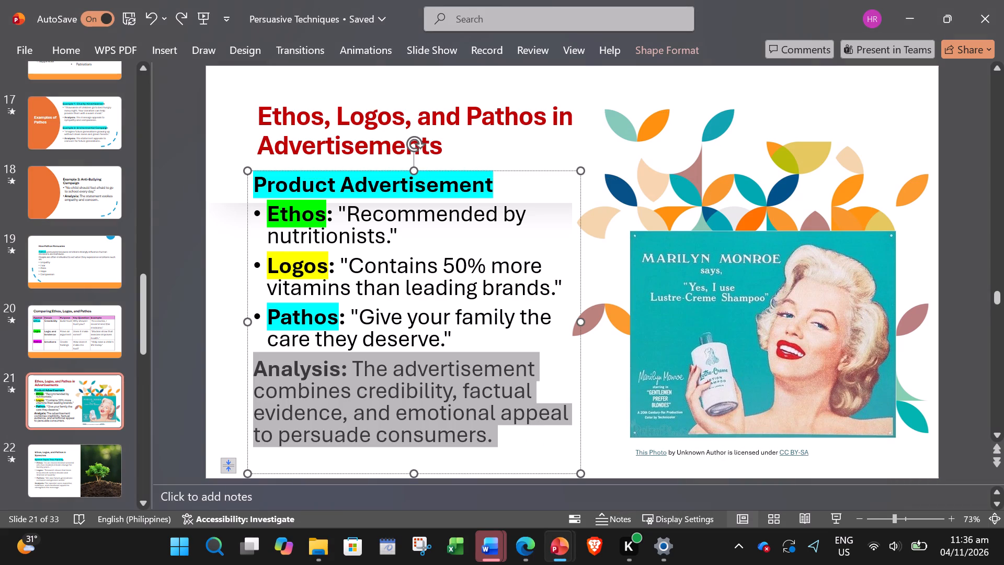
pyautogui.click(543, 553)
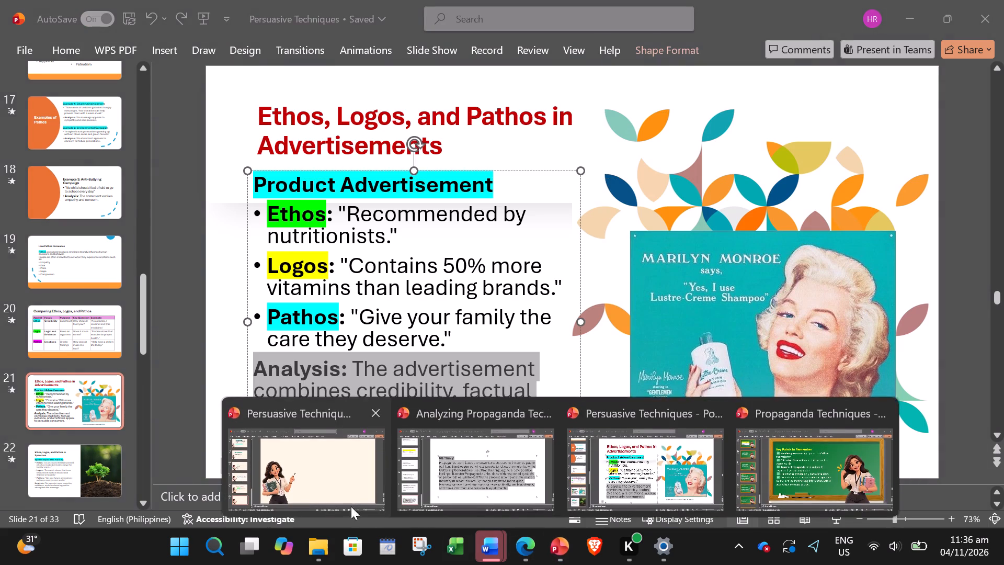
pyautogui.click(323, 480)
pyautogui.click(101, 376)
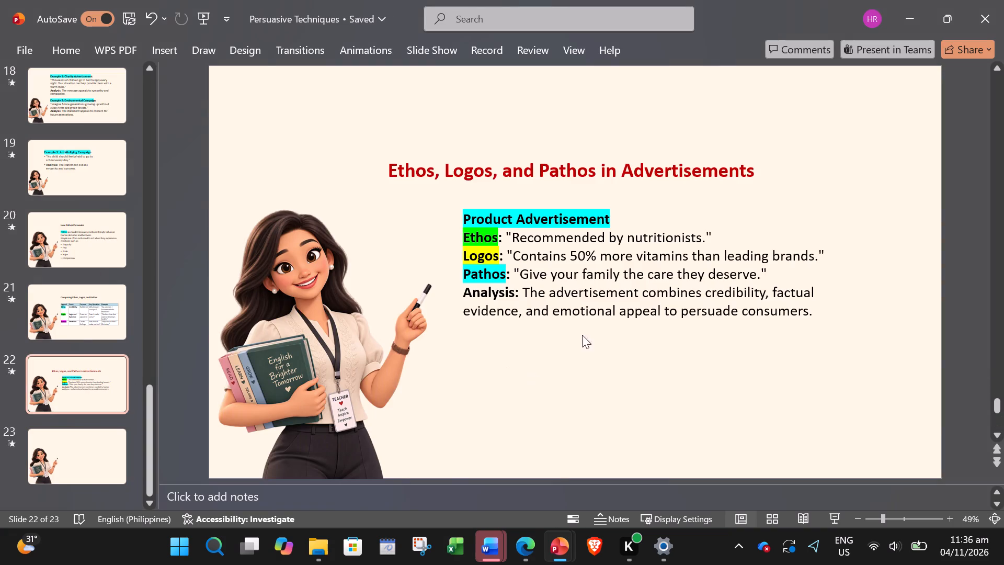
# Remove the tree-planting speech slide and the following slide with the ethos identification questions from the original deck.
pyautogui.click(569, 548)
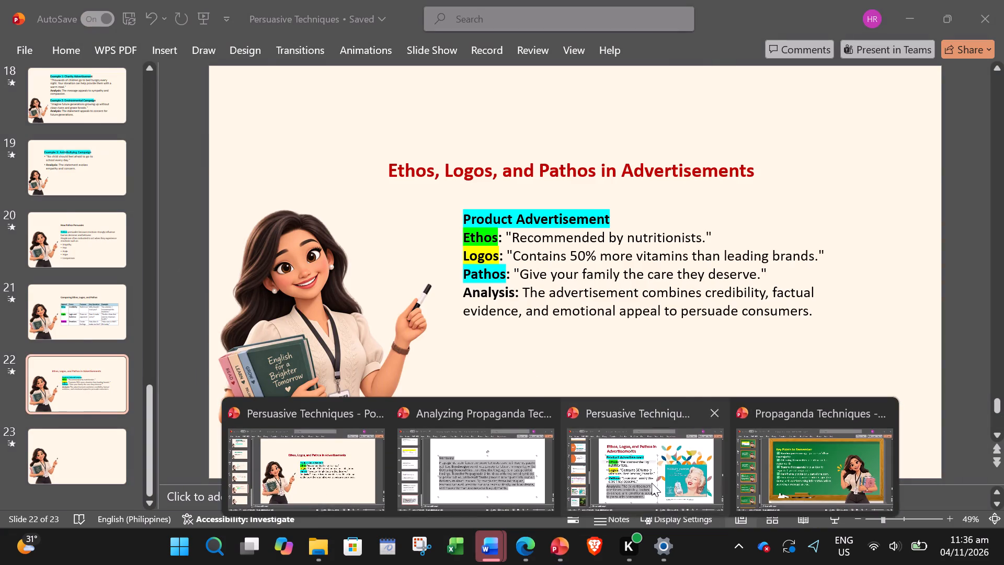
pyautogui.click(652, 483)
pyautogui.click(95, 464)
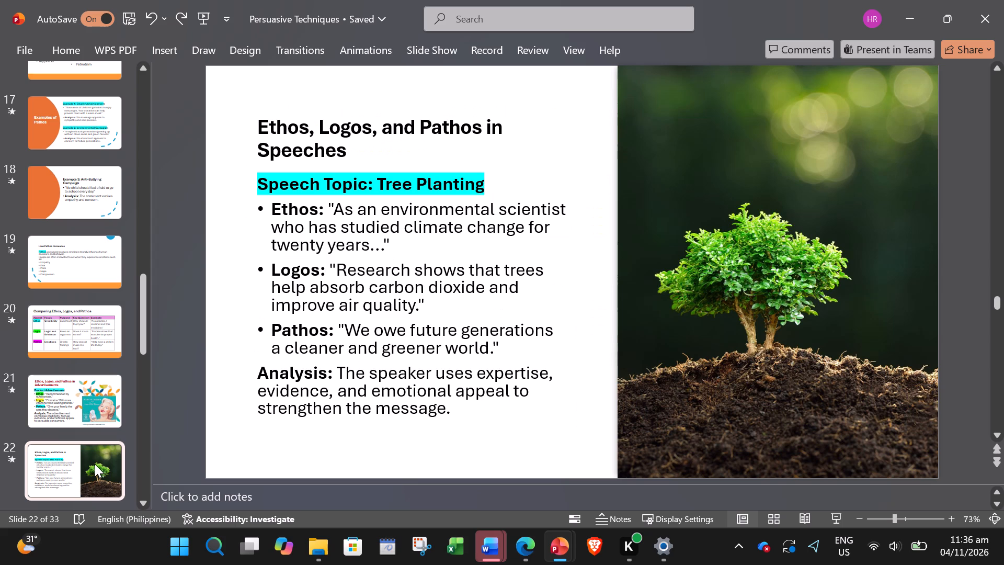
pyautogui.press('Menu')
pyautogui.press('space')
pyautogui.press('space')
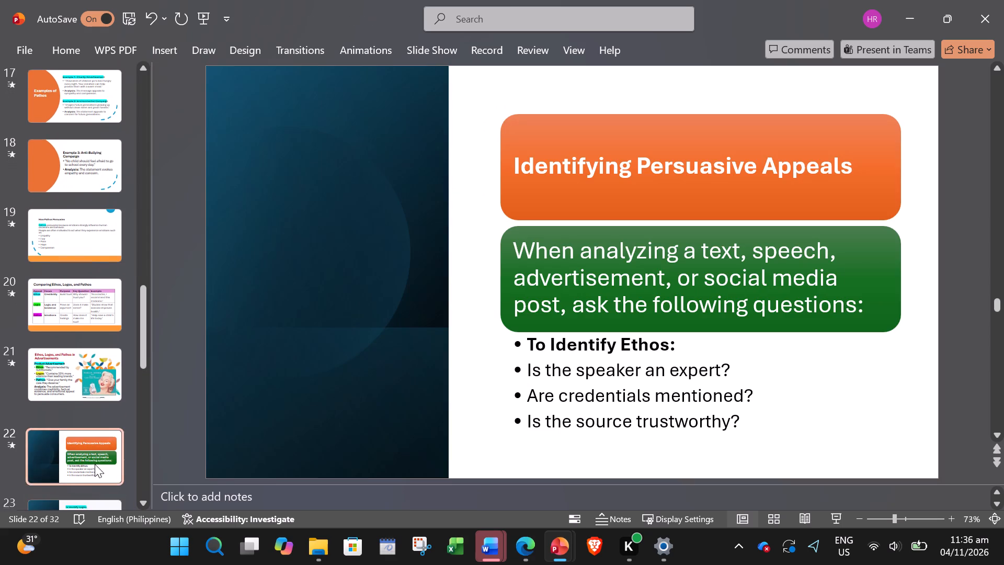
pyautogui.write('xx')
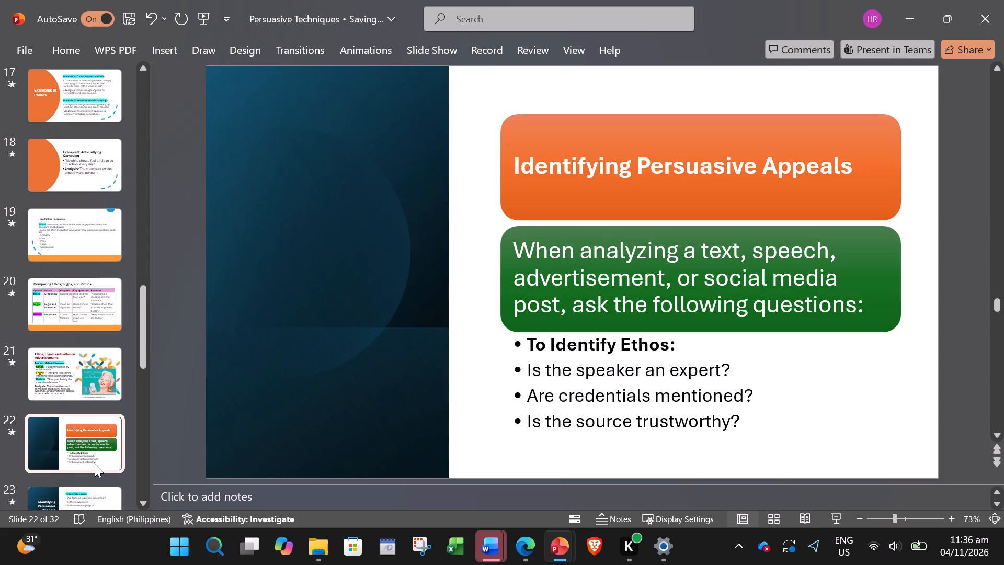
pyautogui.press('Menu')
pyautogui.press('space')
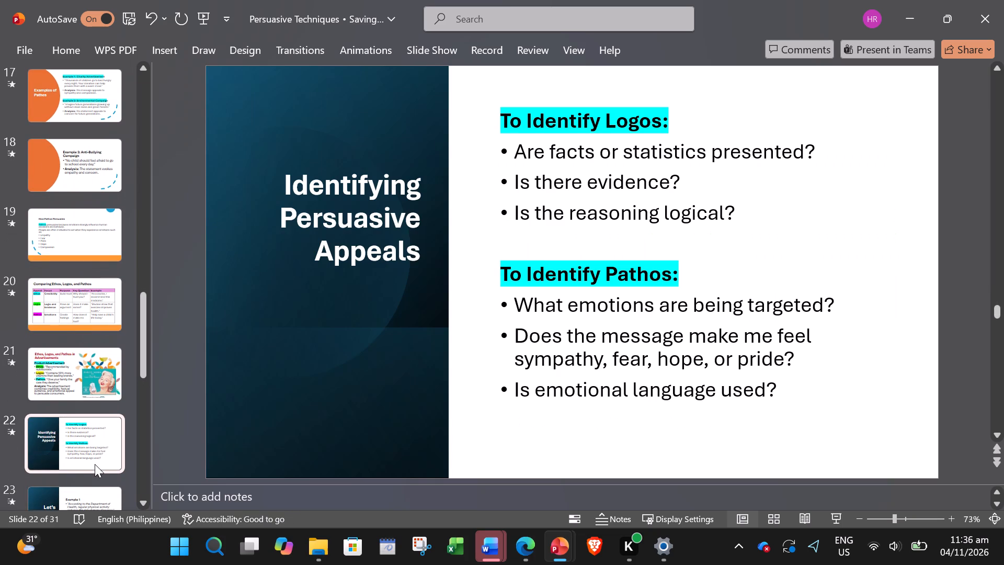
pyautogui.press('space')
pyautogui.press('9')
pyautogui.click(334, 340)
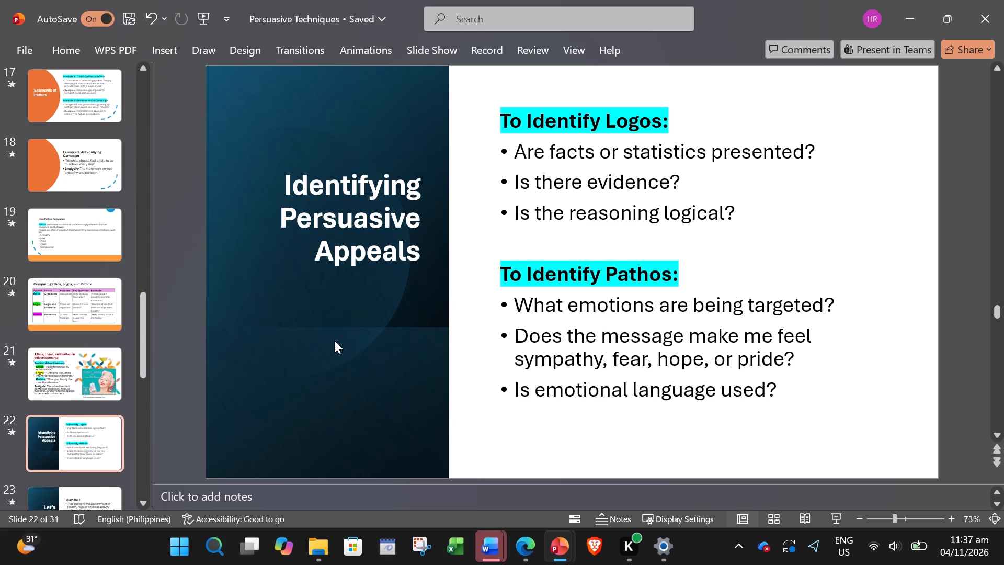